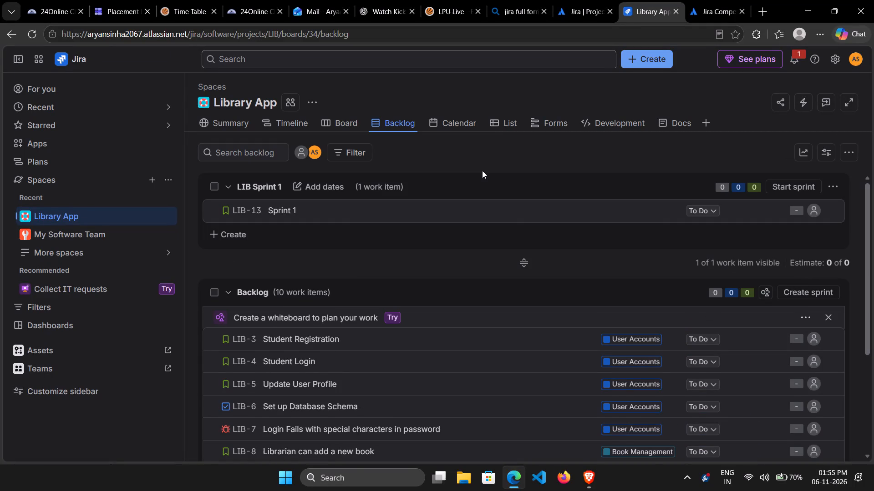
Open the downloaded Jira_Lab_Task_1page.docx in Word and read through the lab tasks and deliverables.
{"action": "left_click", "coordinate": [825, 40]}
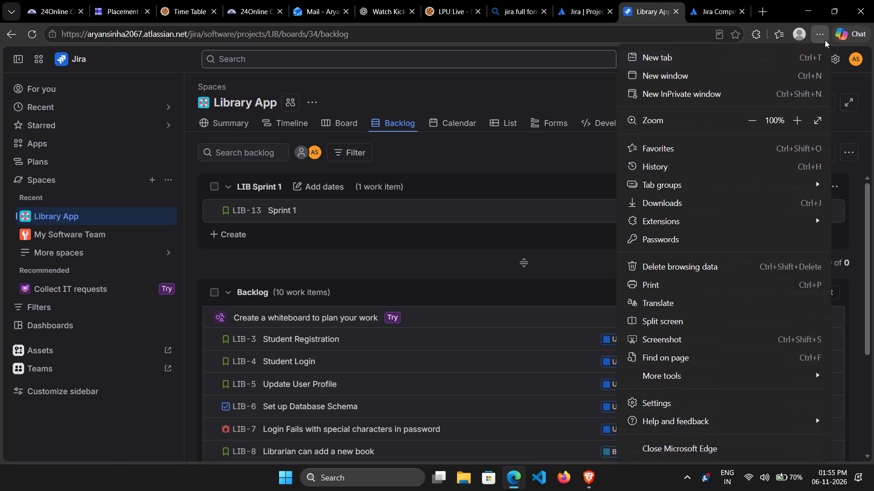
{"action": "left_click", "coordinate": [686, 200]}
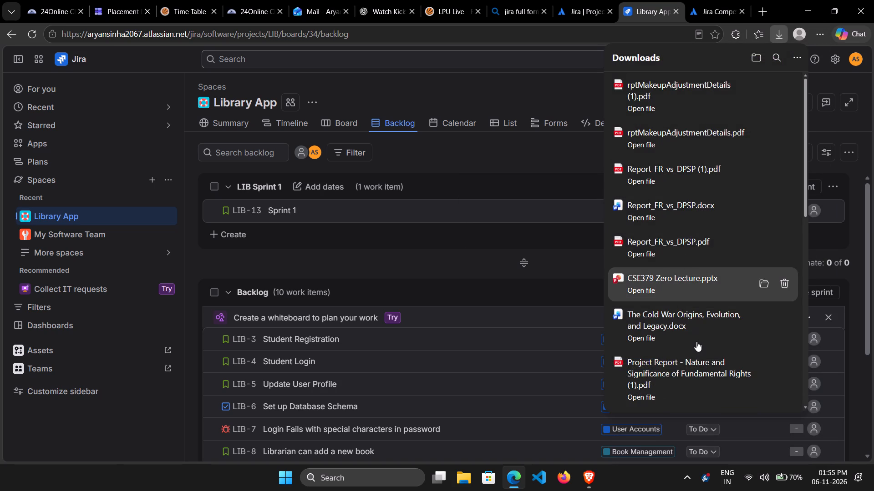
{"action": "scroll", "coordinate": [696, 341], "scroll_direction": "down", "scroll_amount": 4}
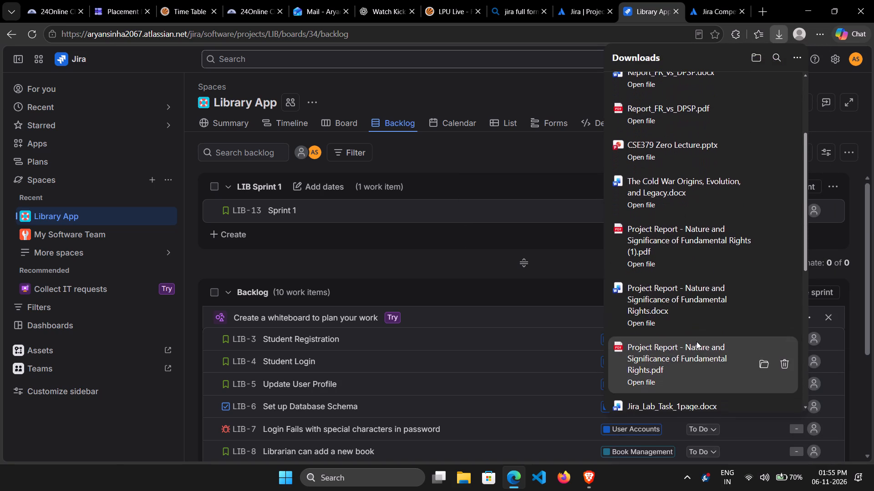
{"action": "scroll", "coordinate": [696, 341], "scroll_direction": "down", "scroll_amount": 3}
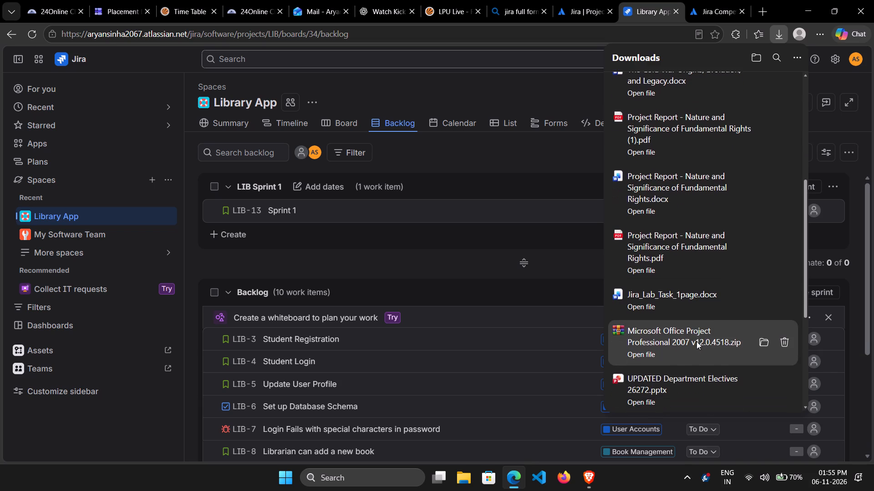
{"action": "scroll", "coordinate": [696, 341], "scroll_direction": "down", "scroll_amount": 1}
{"action": "left_click", "coordinate": [647, 286]}
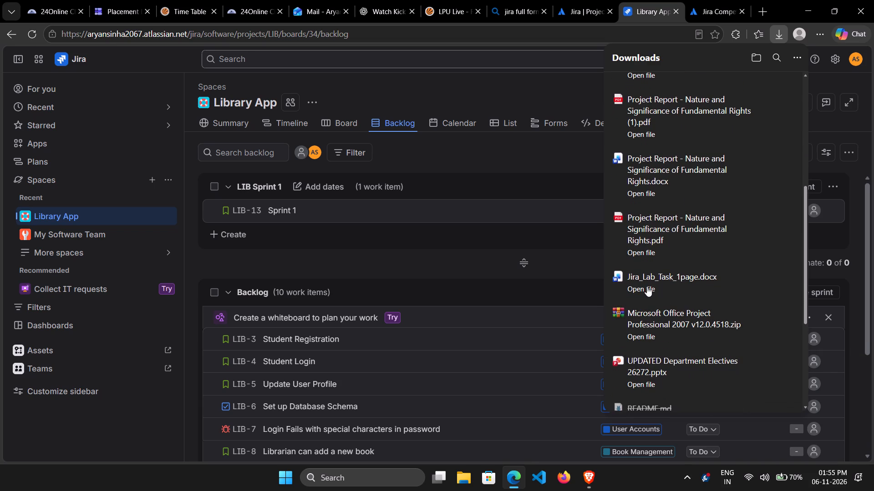
{"action": "double_click", "coordinate": [647, 286]}
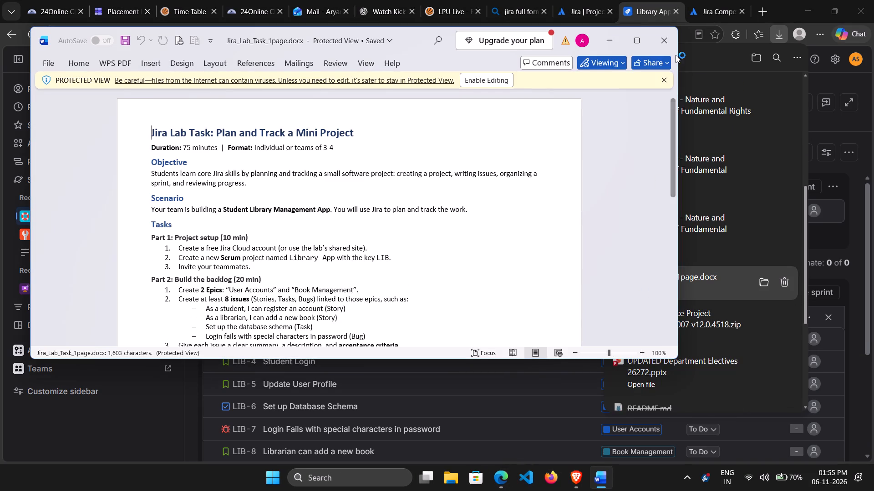
{"action": "left_click", "coordinate": [640, 41]}
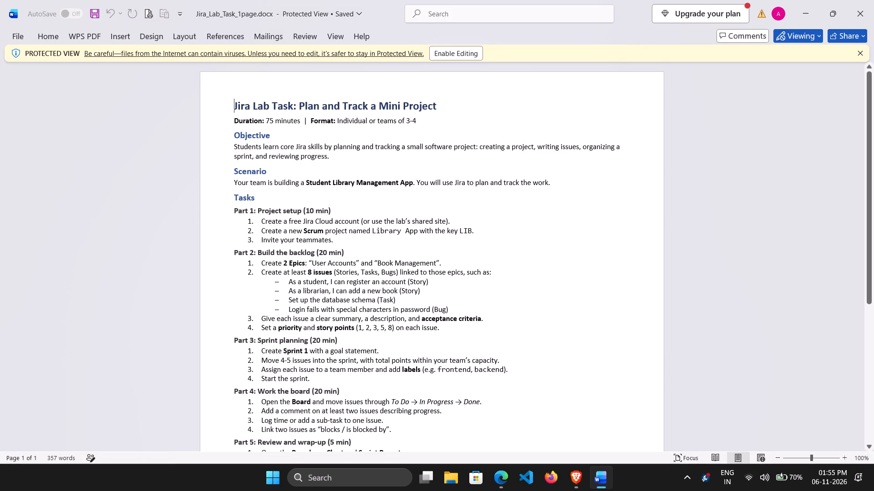
{"action": "scroll", "coordinate": [576, 170], "scroll_direction": "down", "scroll_amount": 1}
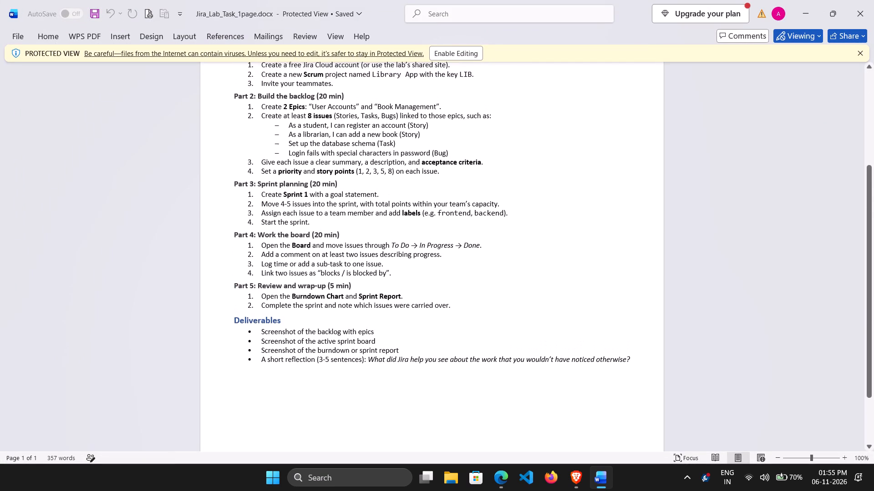
{"action": "left_click", "coordinate": [576, 170]}
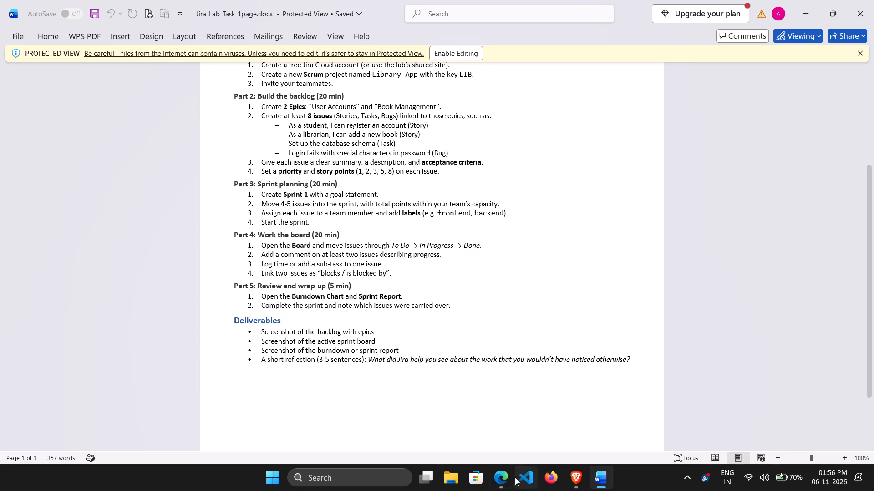
Return to the Jira backlog in Edge, open the LIB-3 Student Registration work item and inspect its available actions.
{"action": "left_click", "coordinate": [504, 481]}
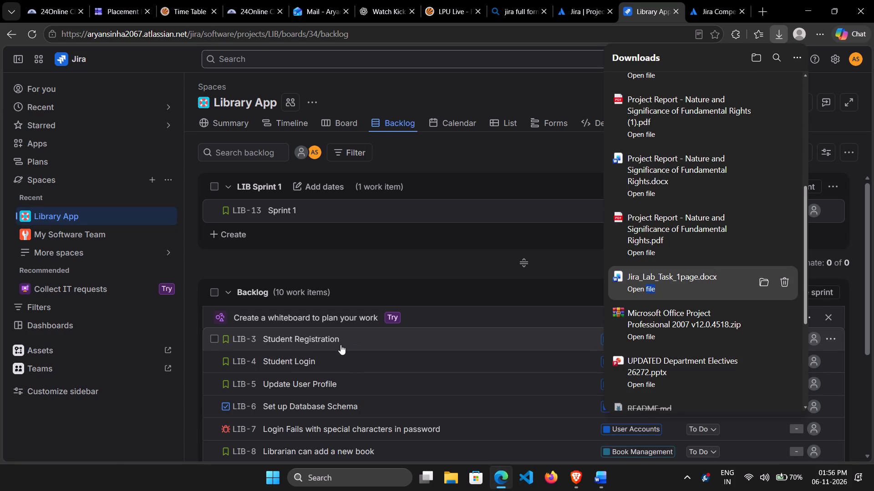
{"action": "left_click", "coordinate": [340, 345]}
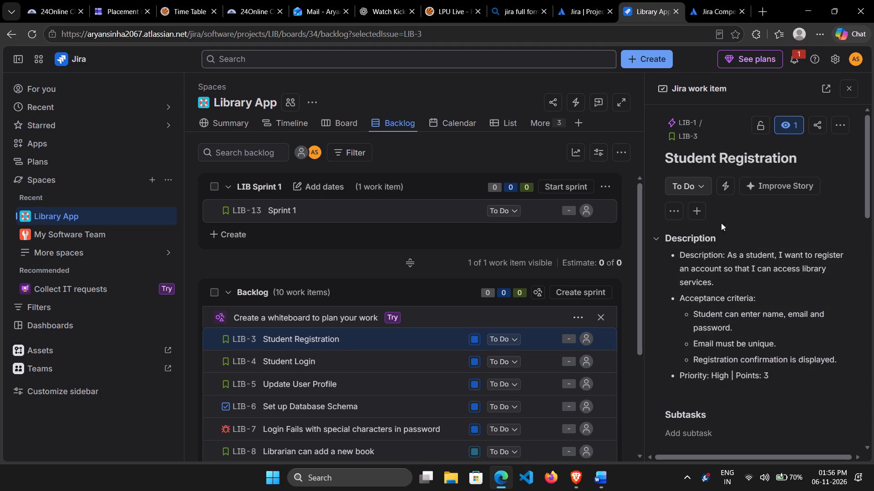
{"action": "left_click", "coordinate": [697, 214]}
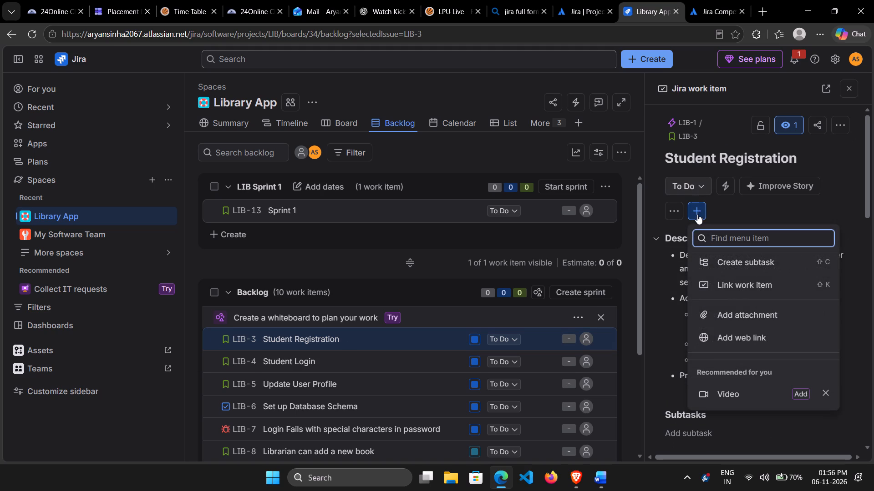
{"action": "left_click", "coordinate": [697, 214]}
{"action": "left_click", "coordinate": [675, 205]}
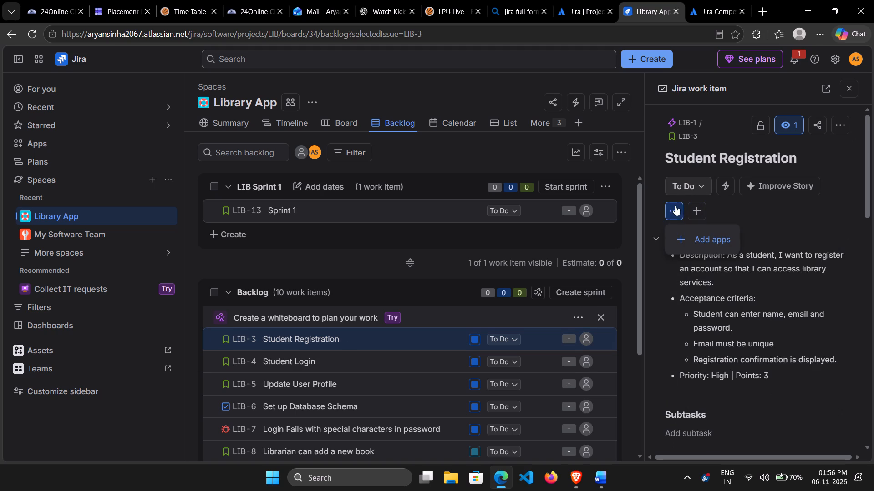
{"action": "left_click", "coordinate": [839, 128]}
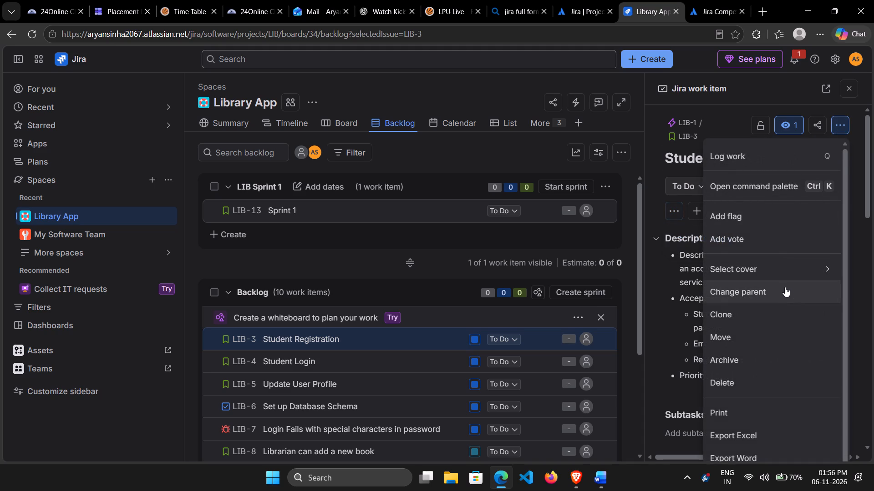
{"action": "scroll", "coordinate": [785, 287], "scroll_direction": "down", "scroll_amount": 4}
{"action": "scroll", "coordinate": [785, 287], "scroll_direction": "up", "scroll_amount": 2}
{"action": "left_click", "coordinate": [858, 269]}
Examine the Student Registration item's description, details, development, automation and activity sections for its editable fields.
{"action": "scroll", "coordinate": [754, 324], "scroll_direction": "down", "scroll_amount": 1}
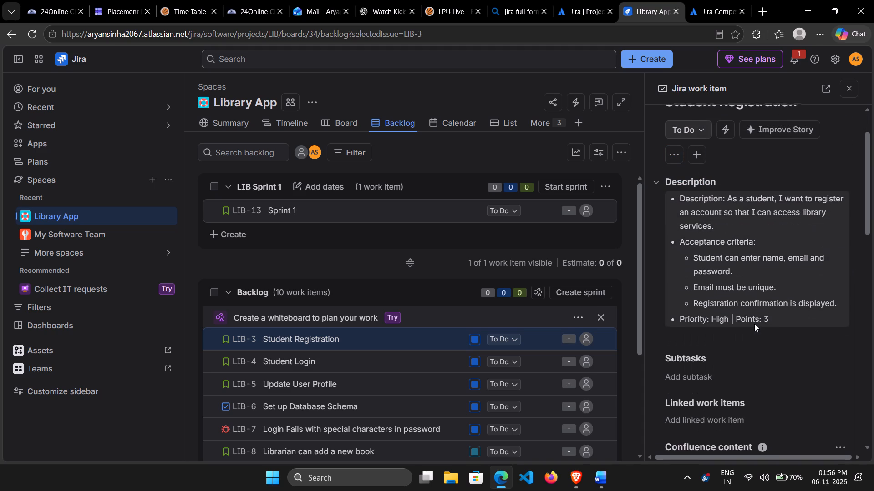
{"action": "scroll", "coordinate": [754, 324], "scroll_direction": "down", "scroll_amount": 2}
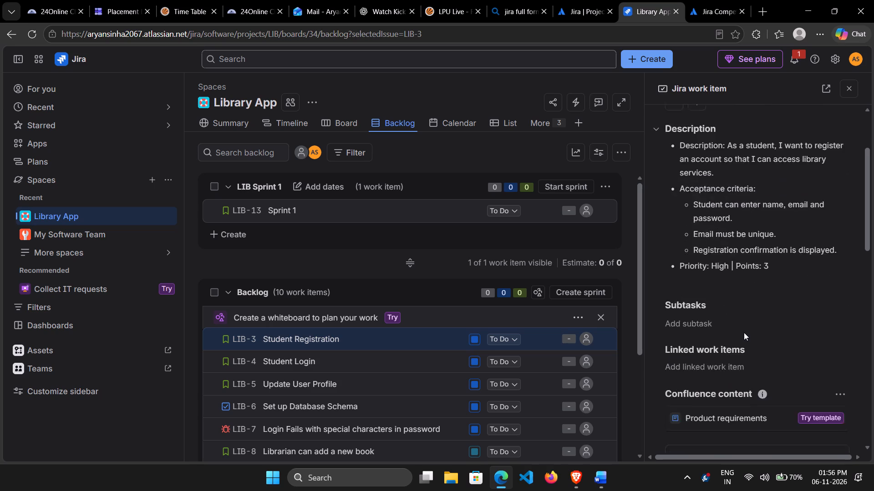
{"action": "scroll", "coordinate": [744, 332], "scroll_direction": "down", "scroll_amount": 7}
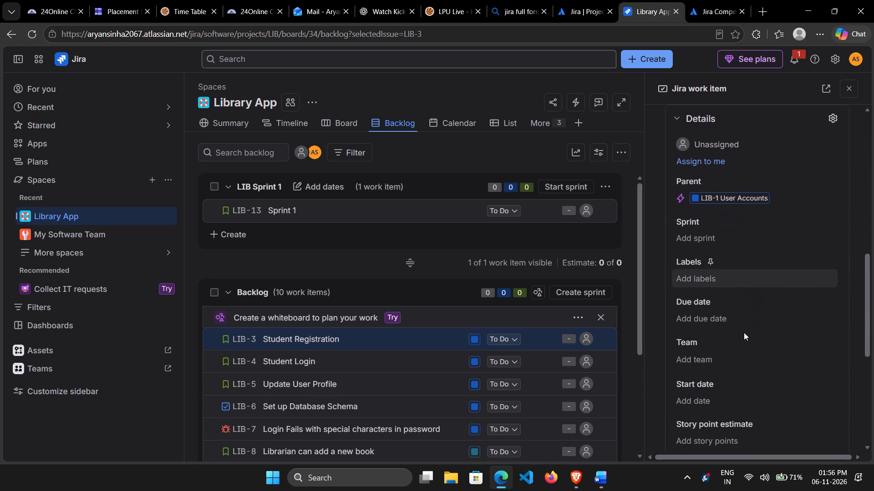
{"action": "scroll", "coordinate": [744, 332], "scroll_direction": "down", "scroll_amount": 5}
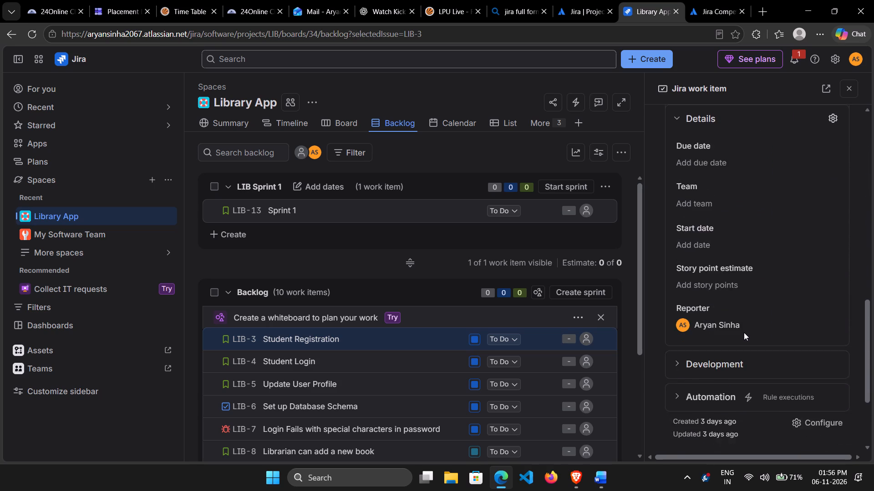
{"action": "scroll", "coordinate": [744, 332], "scroll_direction": "down", "scroll_amount": 2}
{"action": "left_click", "coordinate": [676, 301]}
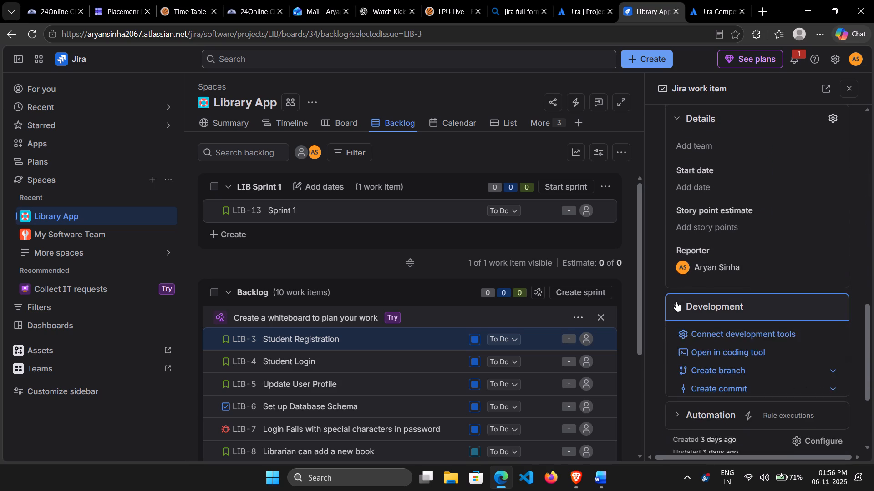
{"action": "scroll", "coordinate": [676, 301], "scroll_direction": "down", "scroll_amount": 3}
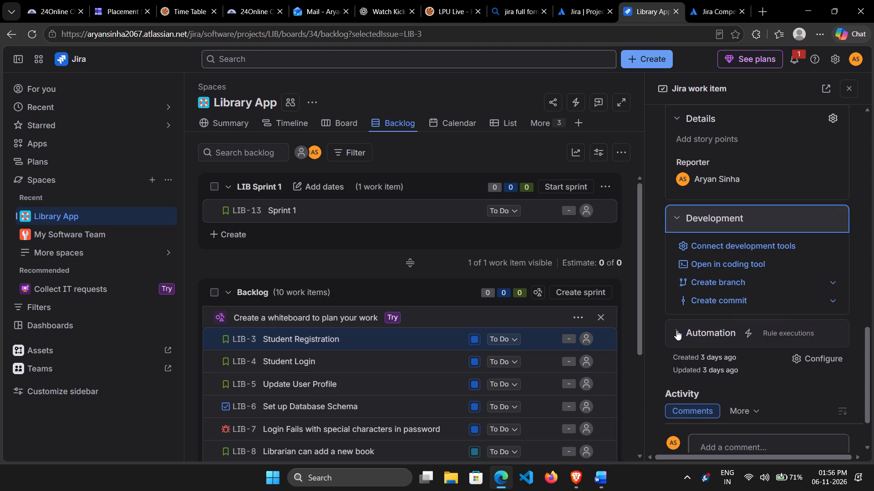
{"action": "left_click", "coordinate": [676, 330]}
{"action": "scroll", "coordinate": [676, 330], "scroll_direction": "down", "scroll_amount": 4}
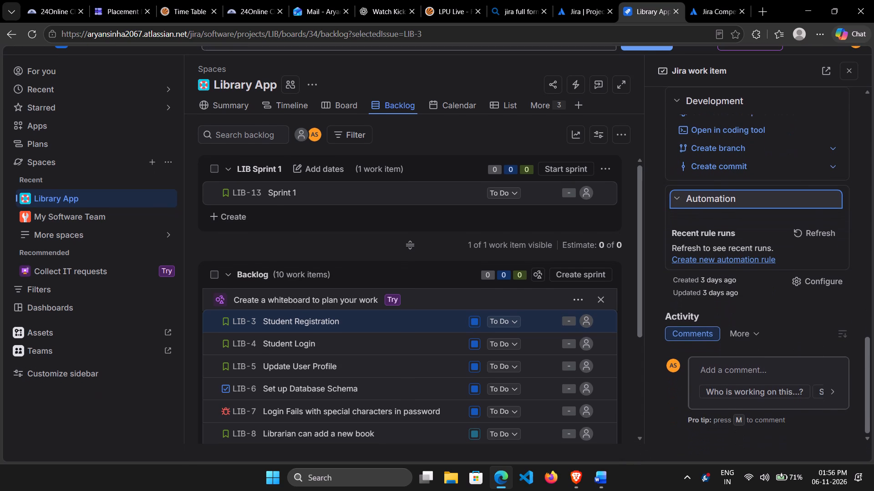
{"action": "scroll", "coordinate": [676, 330], "scroll_direction": "down", "scroll_amount": 7}
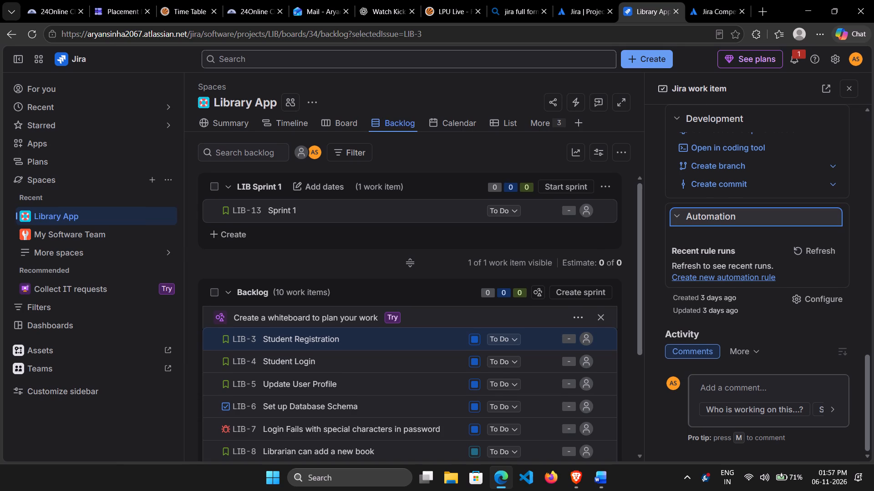
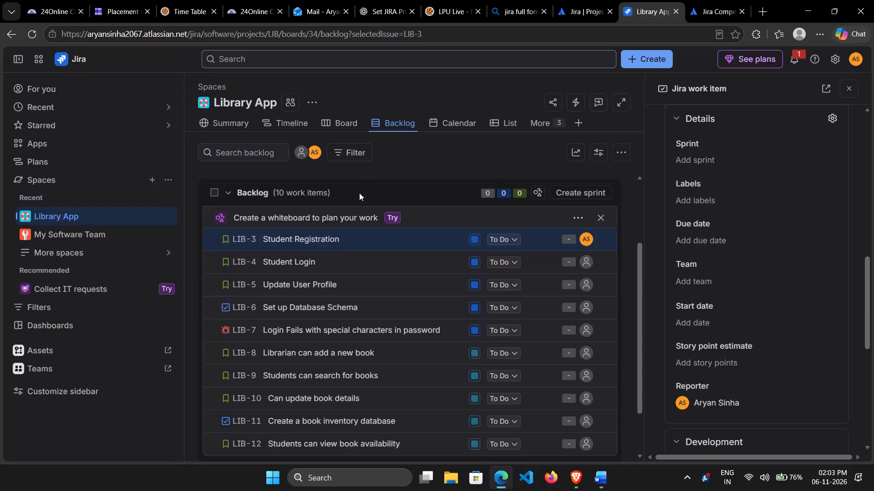
Rename the Library App space to "Library Management System" in its space settings and return to the backlog.
{"action": "left_click", "coordinate": [165, 214]}
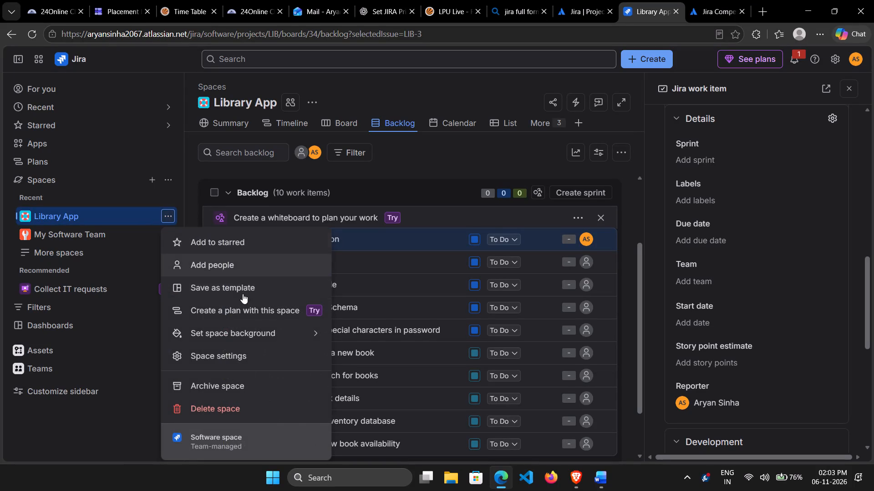
{"action": "left_click", "coordinate": [239, 353]}
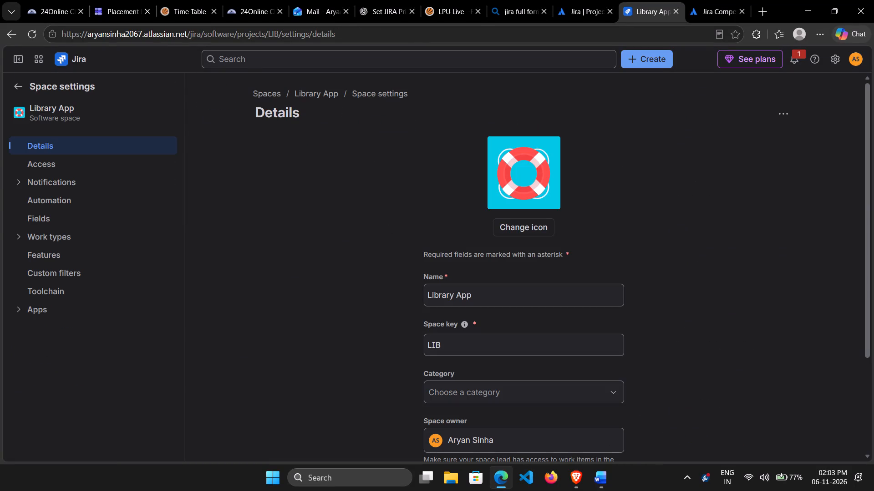
{"action": "left_click", "coordinate": [480, 288]}
{"action": "key", "text": "BackSpace"}
{"action": "key", "text": "BackSpace"}
{"action": "key", "text": "BackSpace"}
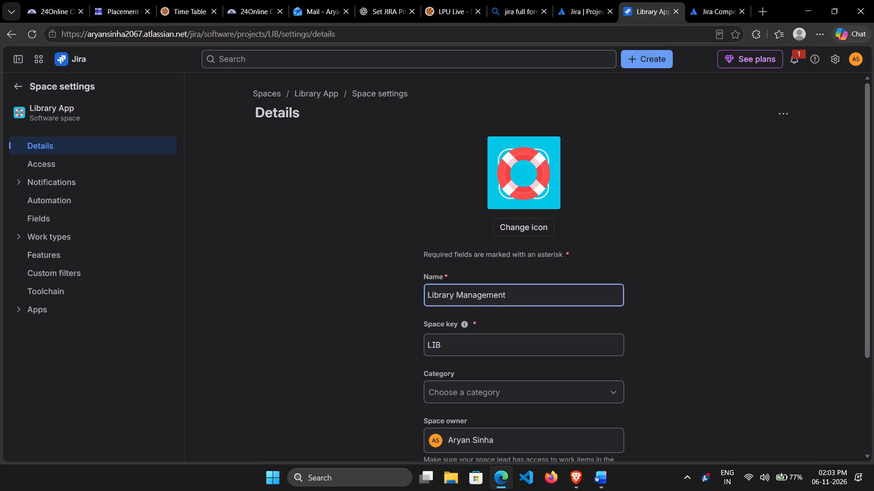
{"action": "key", "text": "Return"}
{"action": "scroll", "coordinate": [322, 276], "scroll_direction": "down", "scroll_amount": 4}
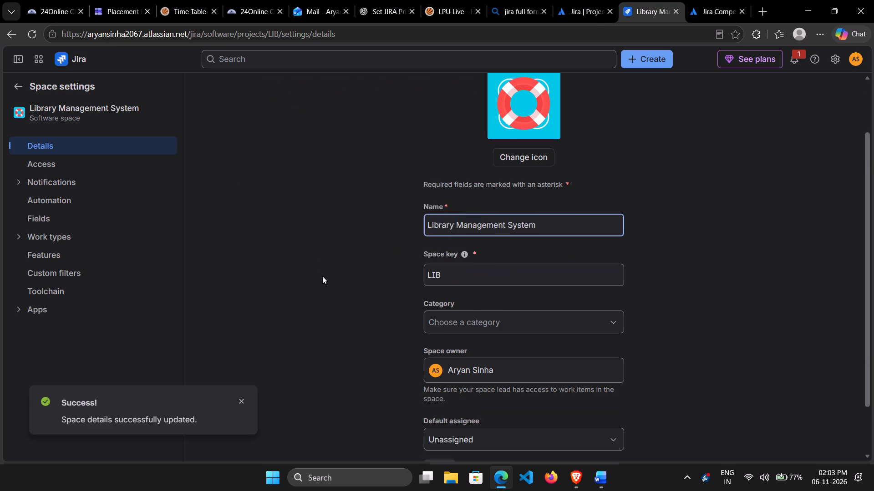
{"action": "left_click", "coordinate": [21, 91]}
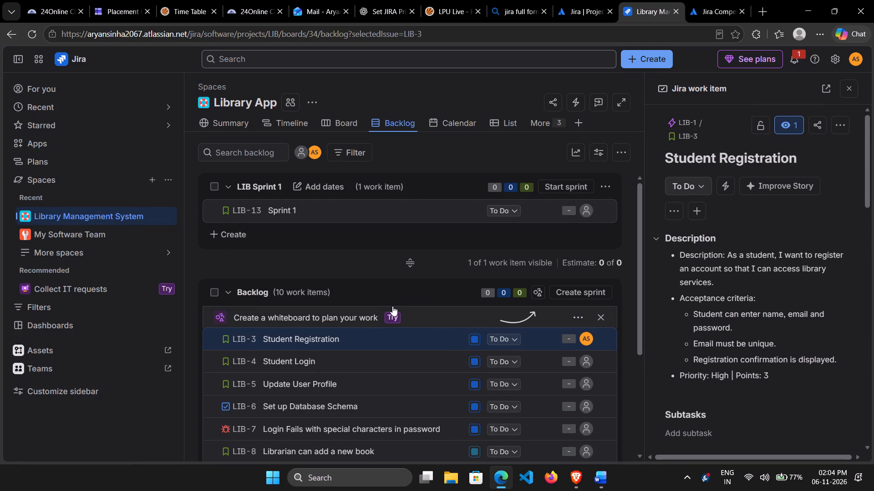
Look over the sprint and backlog work items, and check the lab task instructions in the Word document.
{"action": "scroll", "coordinate": [392, 306], "scroll_direction": "down", "scroll_amount": 4}
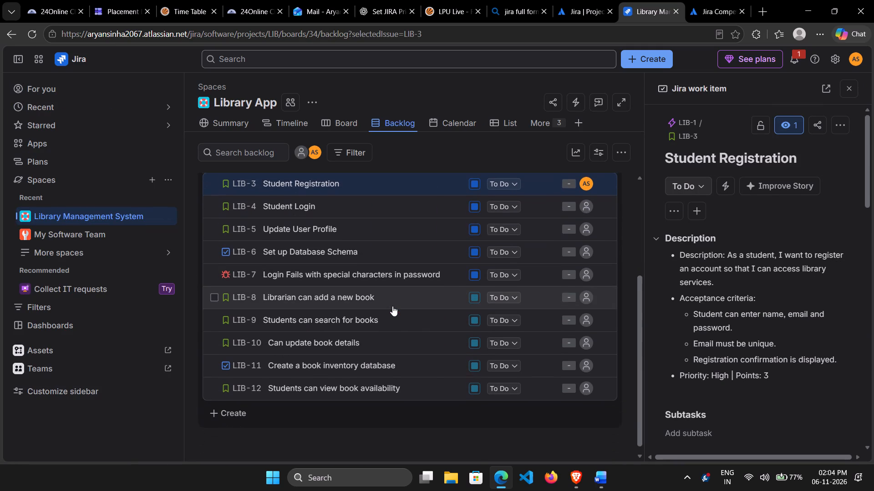
{"action": "scroll", "coordinate": [392, 306], "scroll_direction": "up", "scroll_amount": 3}
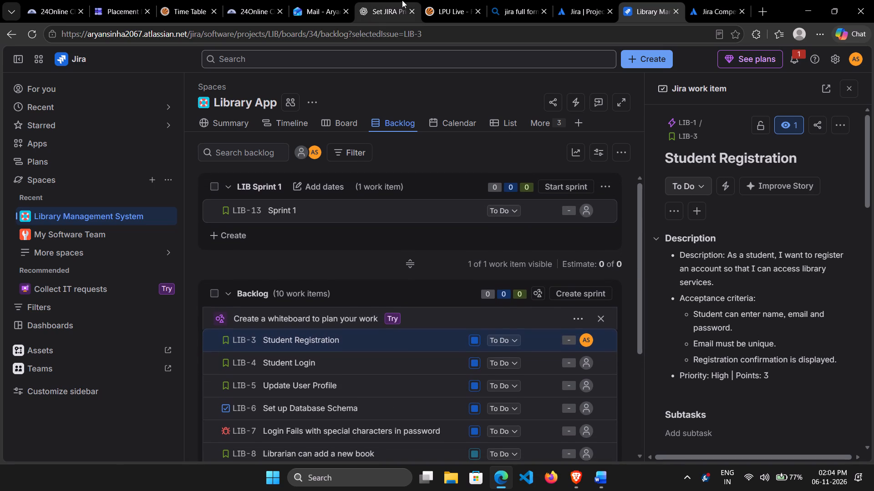
{"action": "left_click", "coordinate": [601, 481]}
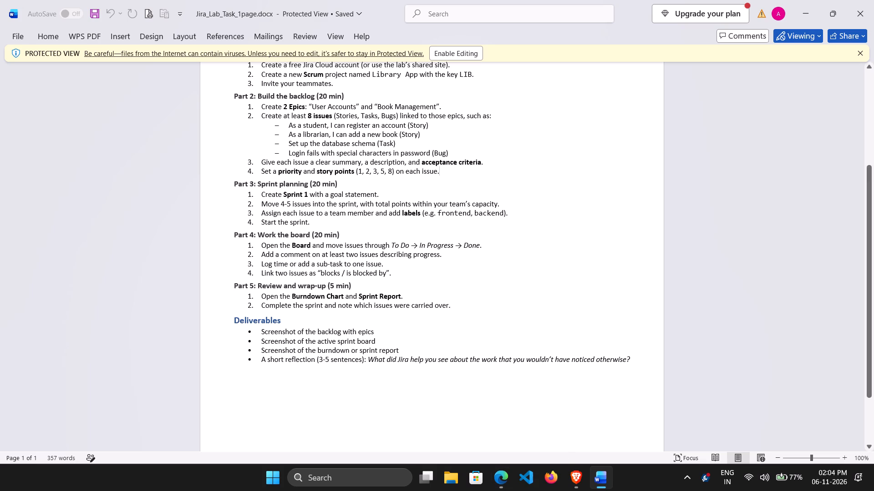
{"action": "left_click", "coordinate": [500, 481]}
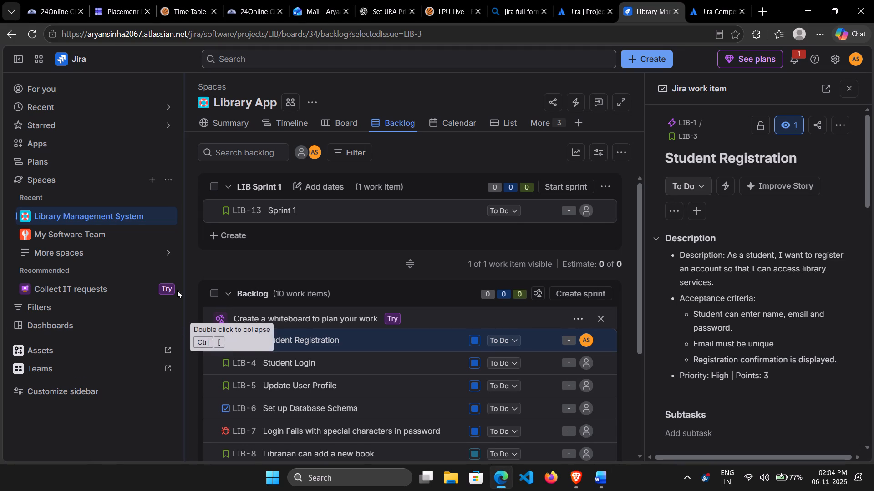
Add the Reports view to the space's navigation.
{"action": "left_click", "coordinate": [558, 120]}
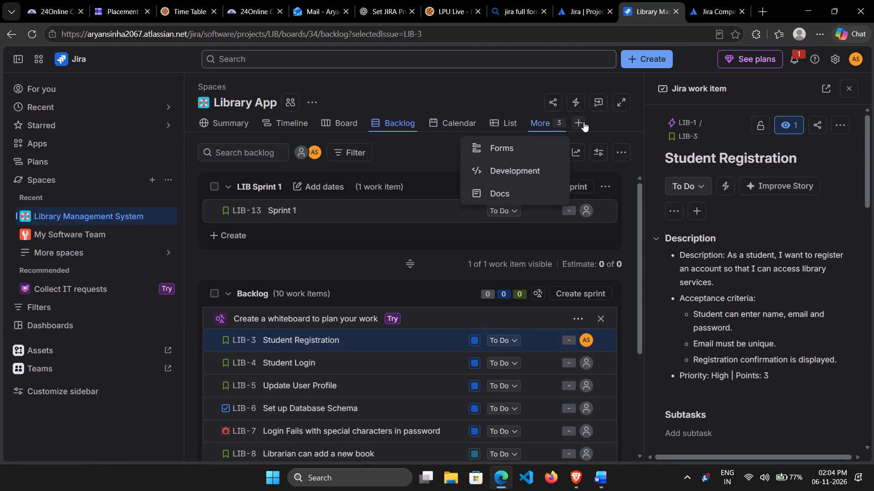
{"action": "left_click", "coordinate": [580, 123]}
{"action": "scroll", "coordinate": [347, 262], "scroll_direction": "down", "scroll_amount": 1}
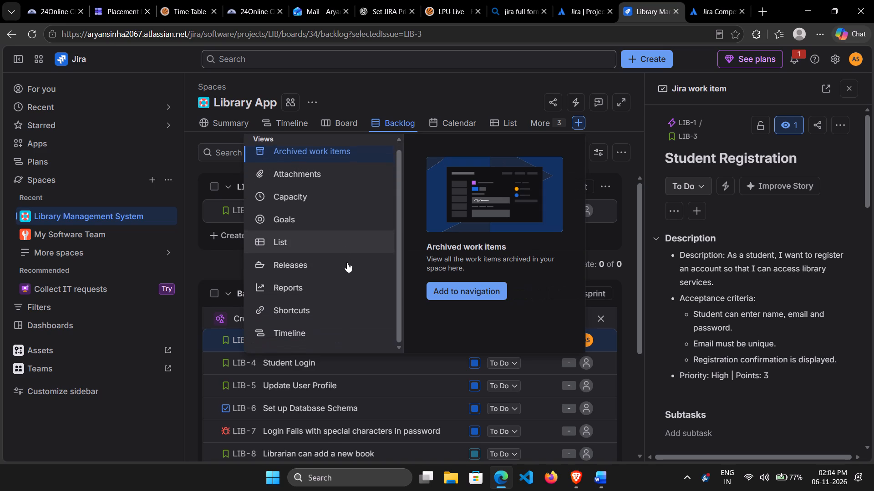
{"action": "scroll", "coordinate": [347, 262], "scroll_direction": "down", "scroll_amount": 1}
{"action": "left_click", "coordinate": [326, 290]}
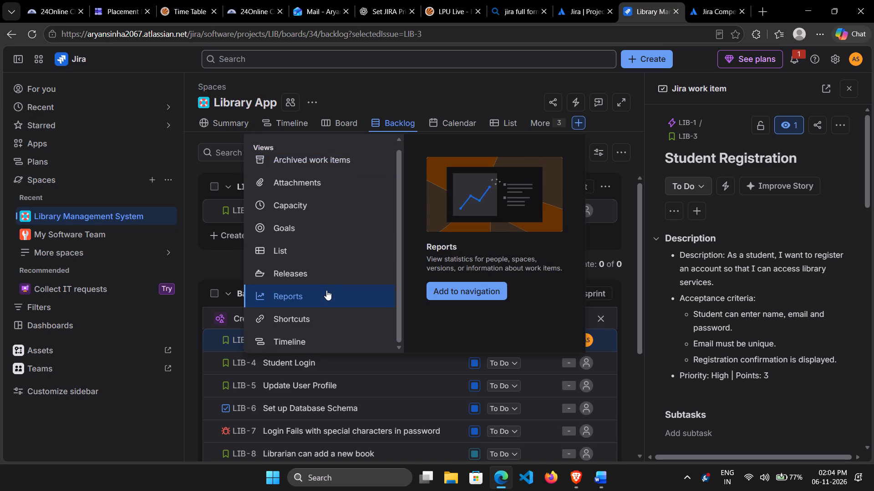
{"action": "left_click", "coordinate": [475, 288]}
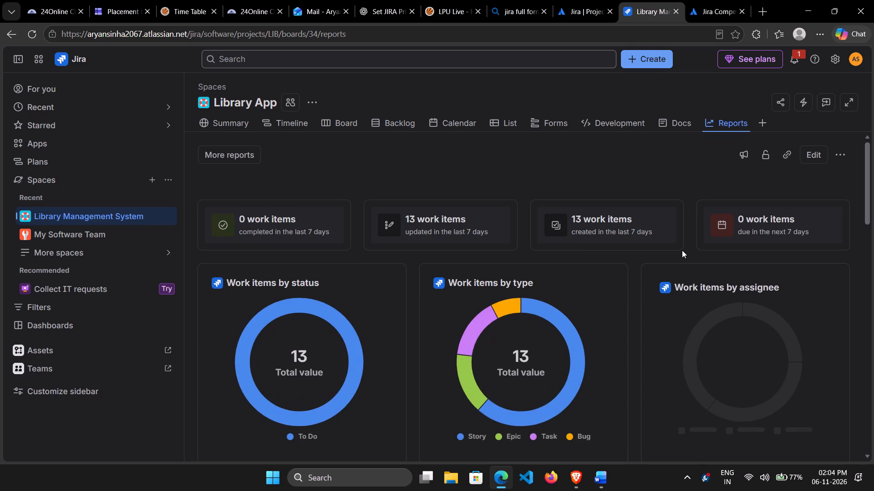
Examine the additional reports, try to open the Sprint burndown chart, and return to the backlog.
{"action": "scroll", "coordinate": [682, 250], "scroll_direction": "up", "scroll_amount": 1}
{"action": "left_click", "coordinate": [247, 154]}
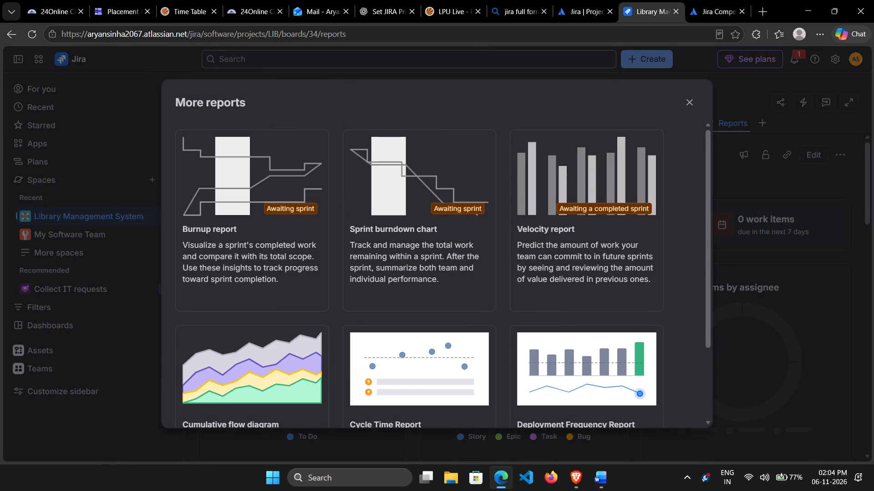
{"action": "left_click", "coordinate": [416, 184]}
{"action": "left_click", "coordinate": [437, 233]}
{"action": "scroll", "coordinate": [437, 233], "scroll_direction": "down", "scroll_amount": 1}
{"action": "double_click", "coordinate": [437, 184]}
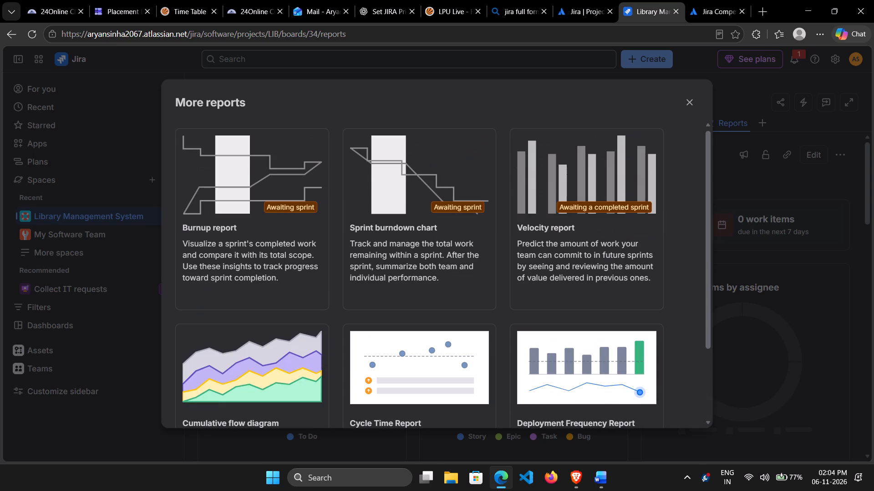
{"action": "left_click", "coordinate": [447, 207]}
{"action": "left_click", "coordinate": [689, 104]}
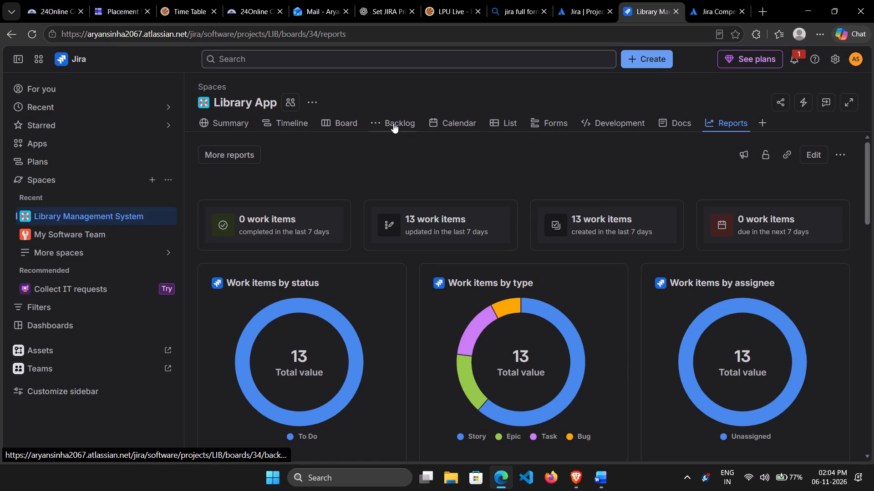
{"action": "left_click", "coordinate": [346, 125]}
{"action": "left_click", "coordinate": [405, 127]}
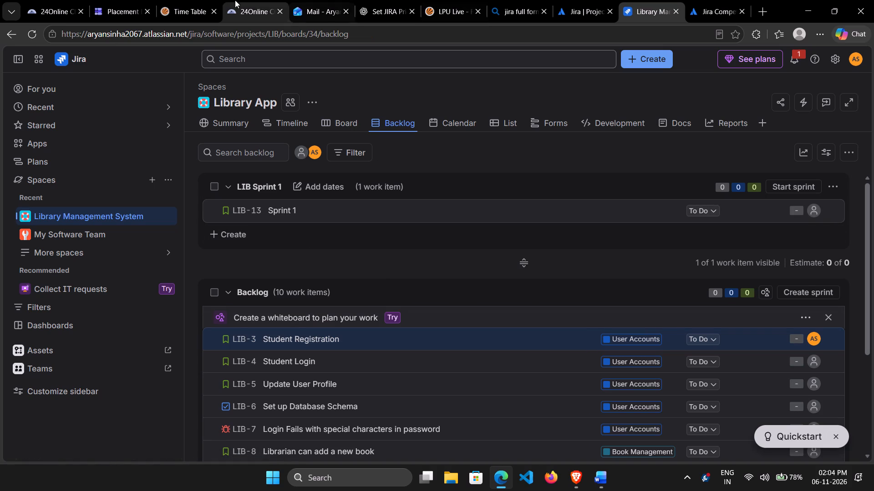
Switch to Word and copy the lab task text from the end of Deliverables up to the document's title.
{"action": "left_click", "coordinate": [604, 487]}
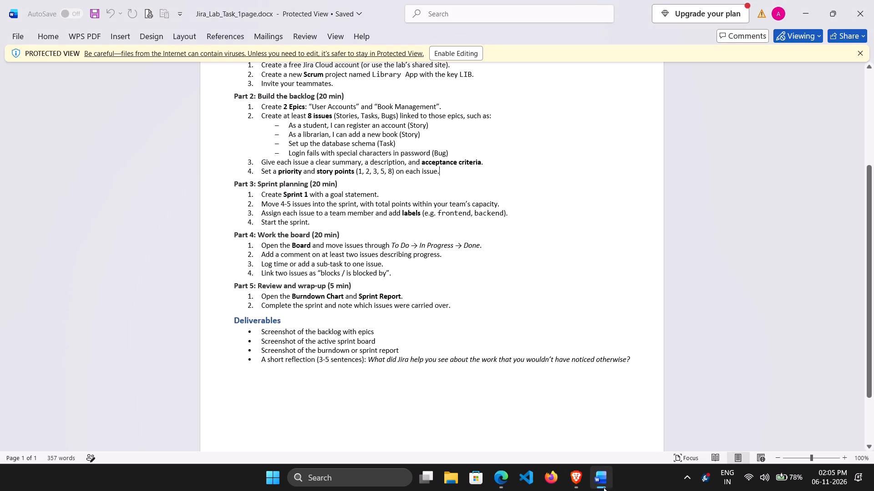
{"action": "left_click_drag", "start_coordinate": [634, 359], "coordinate": [274, 75]}
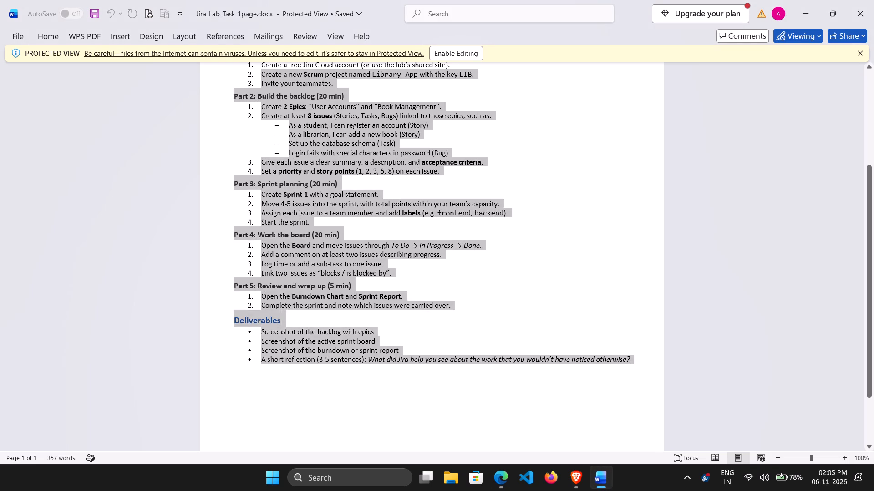
{"action": "left_click_drag", "start_coordinate": [274, 75], "coordinate": [250, 34]}
{"action": "key", "text": "ctrl+c"}
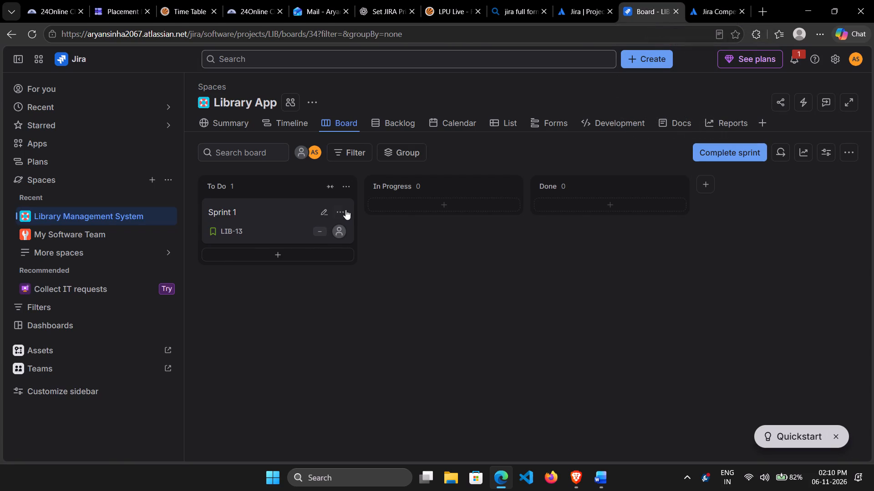
{"action": "left_click", "coordinate": [345, 207]}
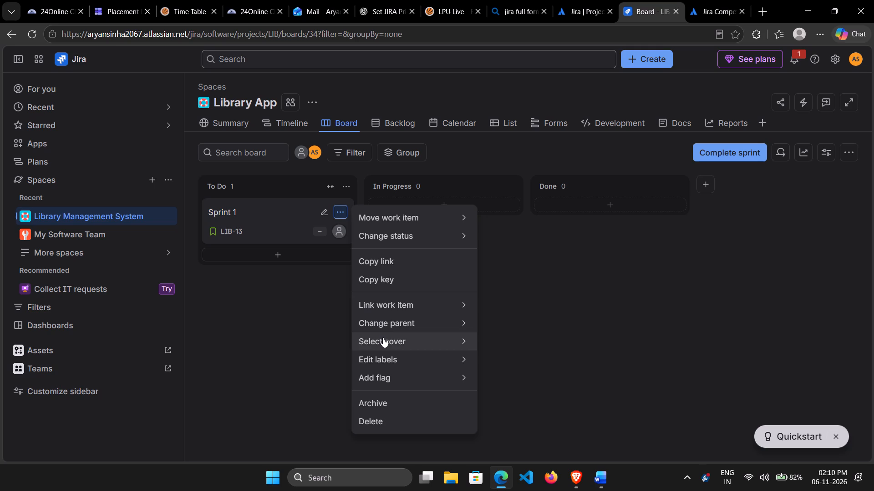
{"action": "left_click", "coordinate": [258, 352]}
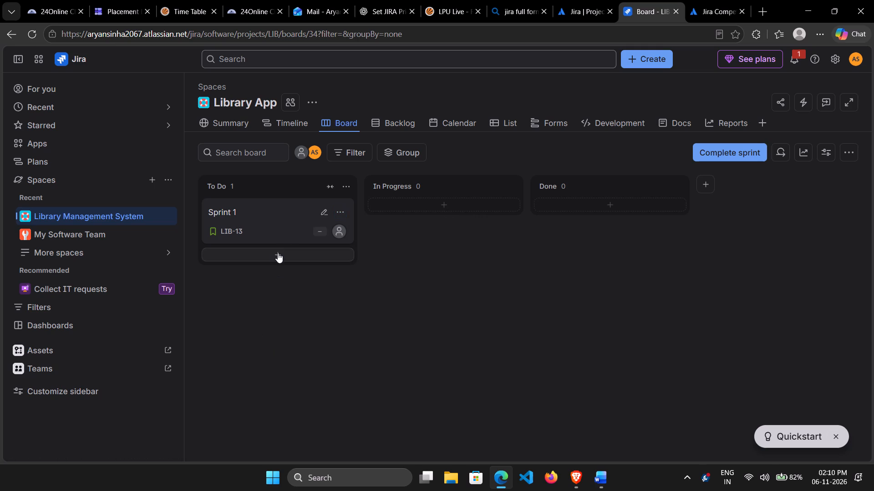
{"action": "left_click", "coordinate": [278, 253]}
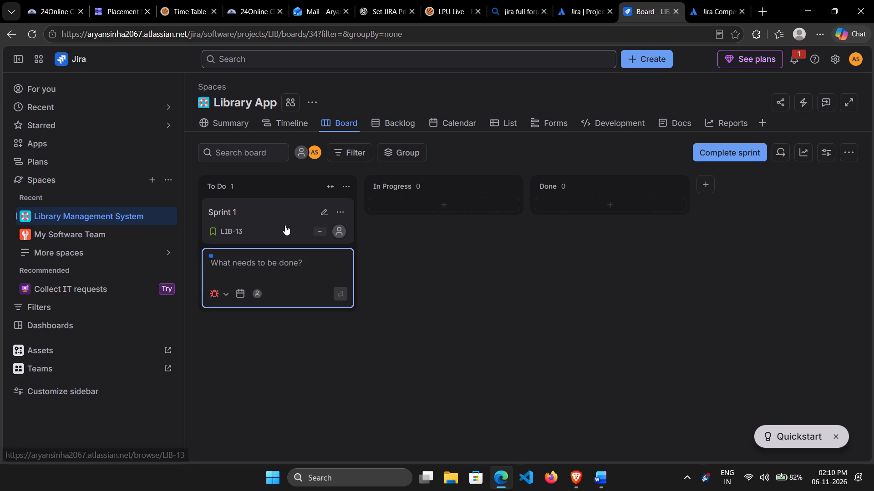
{"action": "left_click", "coordinate": [285, 225]}
{"action": "scroll", "coordinate": [332, 304], "scroll_direction": "down", "scroll_amount": 1}
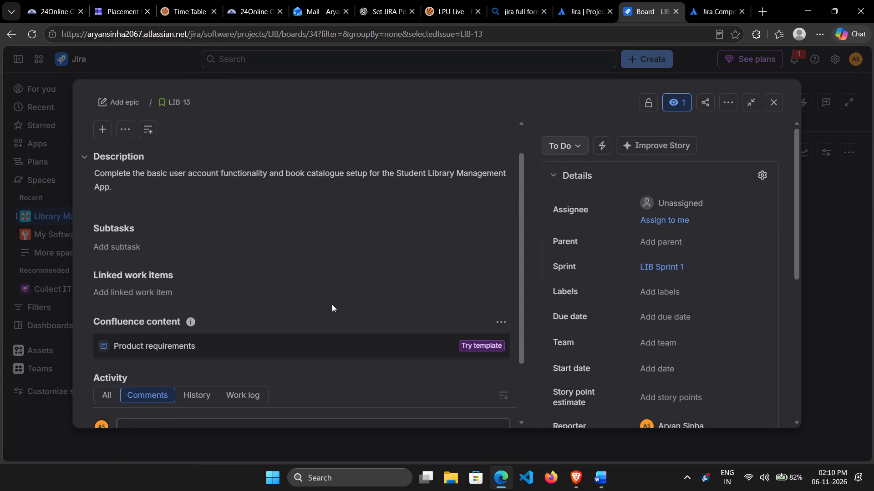
{"action": "left_click", "coordinate": [107, 244]}
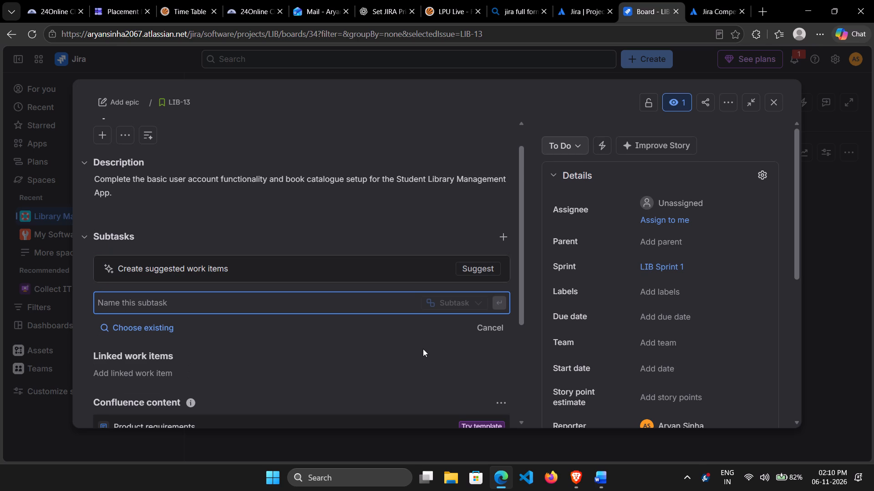
{"action": "left_click", "coordinate": [473, 303]}
{"action": "scroll", "coordinate": [328, 337], "scroll_direction": "down", "scroll_amount": 1}
{"action": "left_click", "coordinate": [153, 281]}
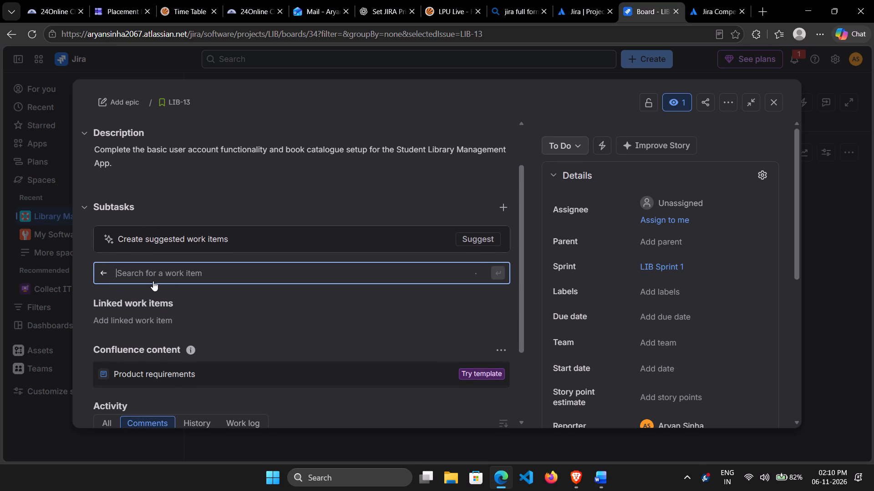
{"action": "scroll", "coordinate": [359, 352], "scroll_direction": "down", "scroll_amount": 3}
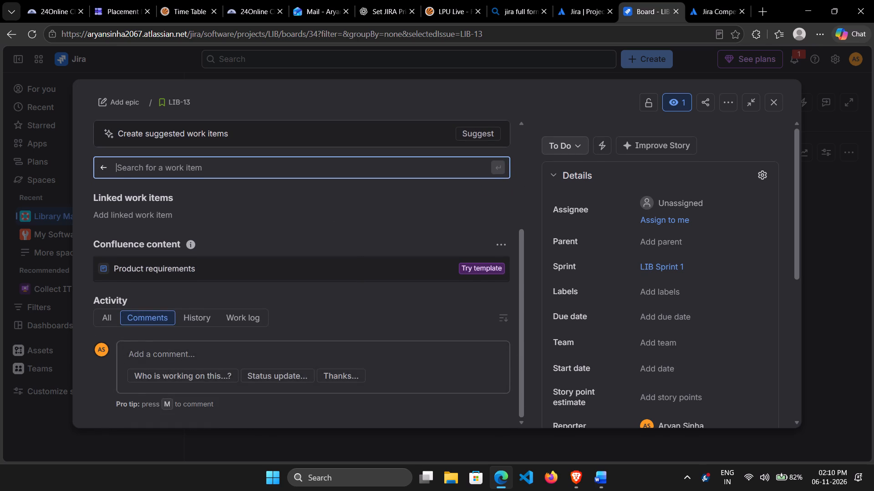
{"action": "scroll", "coordinate": [359, 352], "scroll_direction": "up", "scroll_amount": 4}
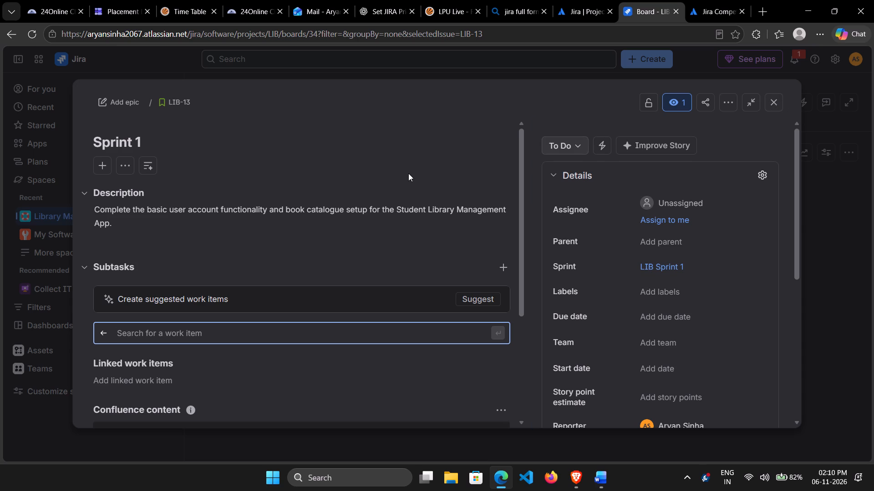
{"action": "left_click", "coordinate": [127, 168]}
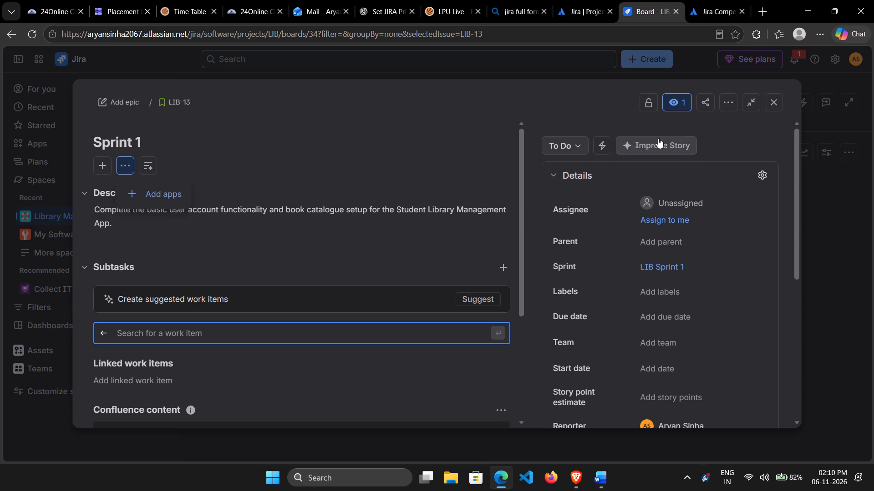
{"action": "left_click", "coordinate": [771, 100]}
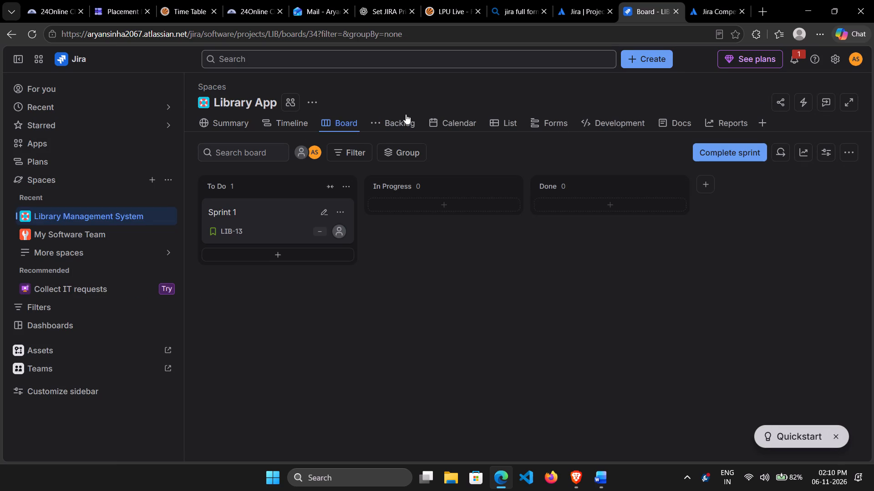
In the Library App backlog, view the Story workflow and set LIB-3 Student Registration's status to In Progress.
{"action": "left_click", "coordinate": [402, 116]}
{"action": "scroll", "coordinate": [474, 322], "scroll_direction": "down", "scroll_amount": 1}
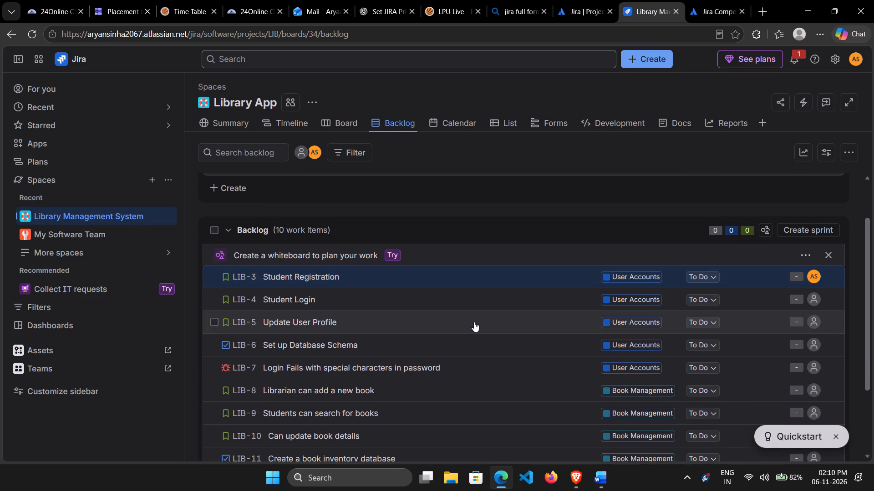
{"action": "left_click", "coordinate": [698, 276]}
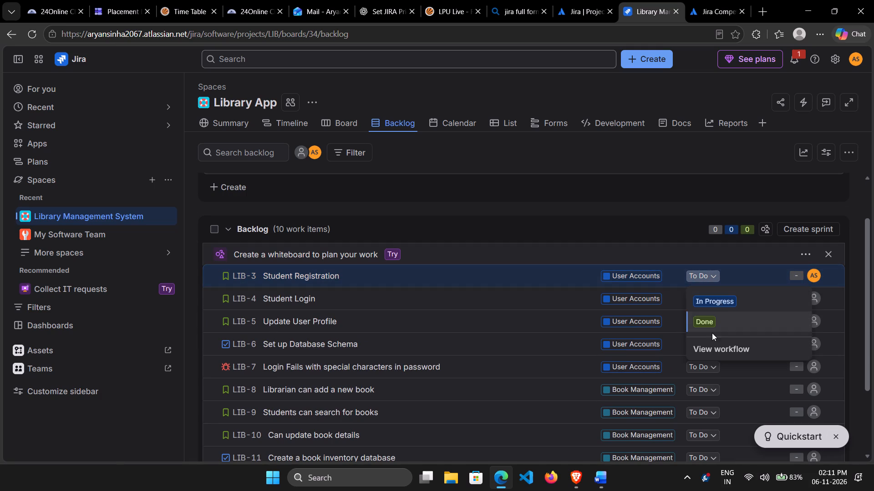
{"action": "left_click", "coordinate": [708, 344]}
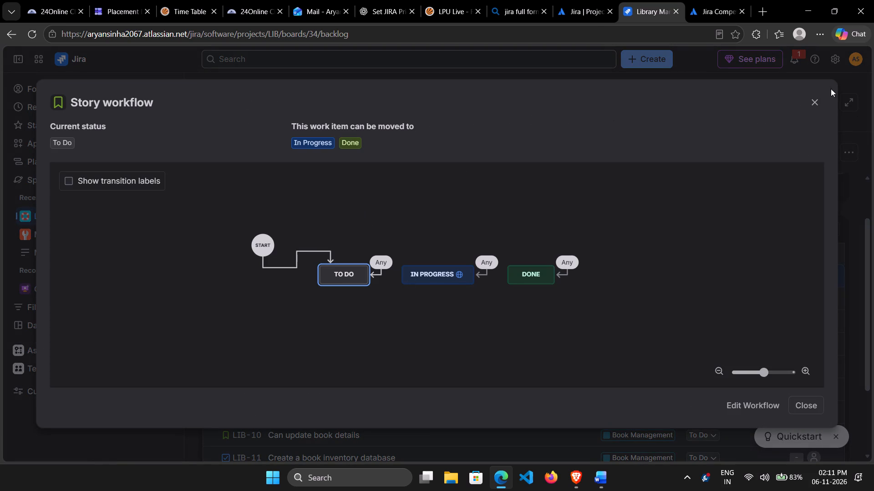
{"action": "left_click", "coordinate": [816, 98]}
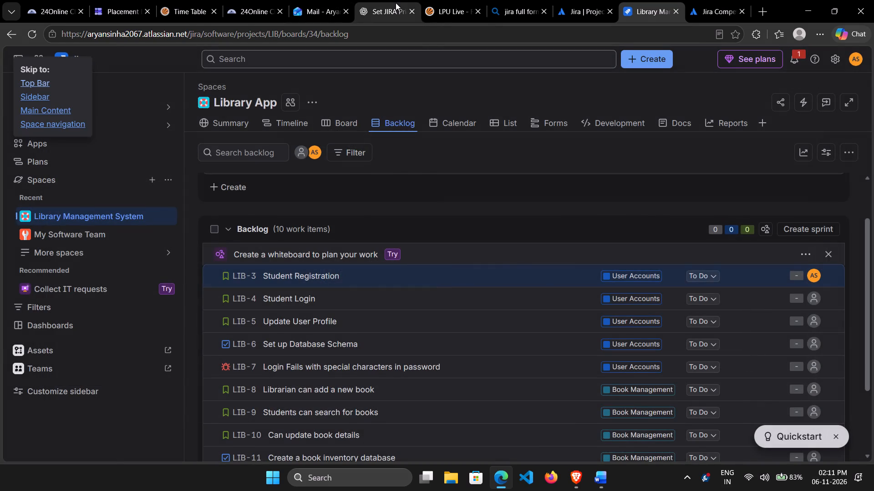
{"action": "left_click", "coordinate": [396, 3]}
{"action": "left_click", "coordinate": [633, 0]}
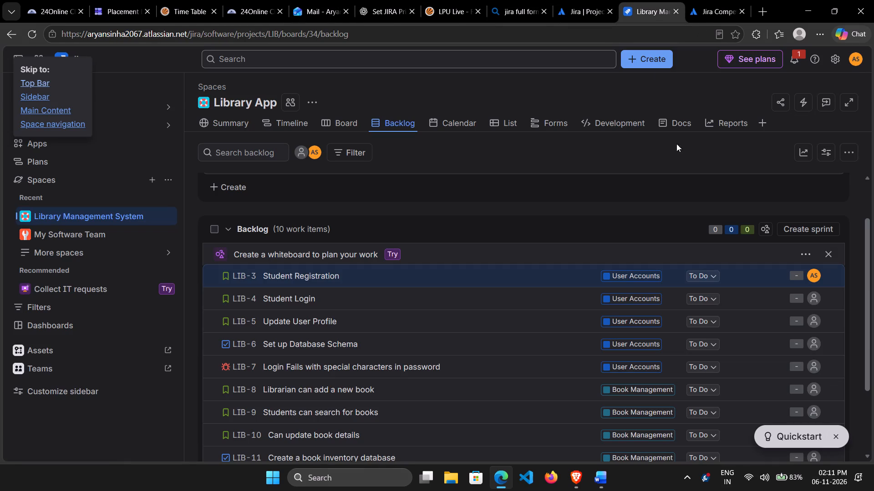
{"action": "left_click", "coordinate": [706, 275]}
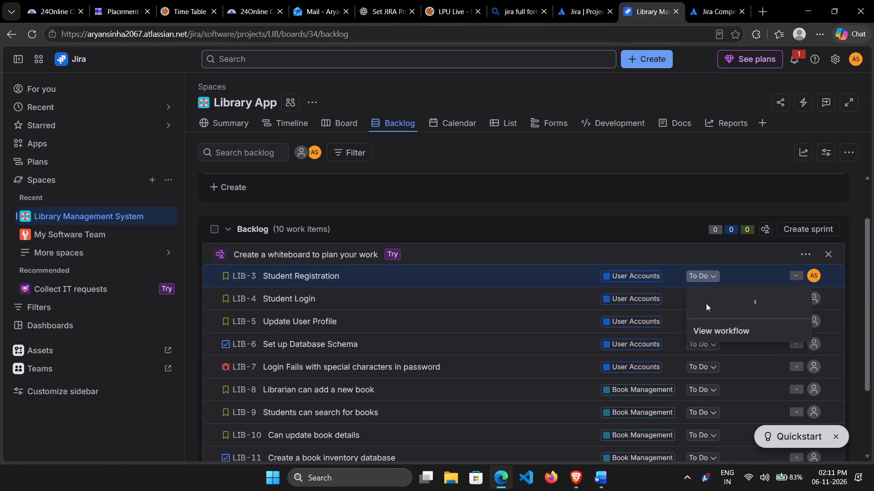
{"action": "left_click", "coordinate": [706, 301]}
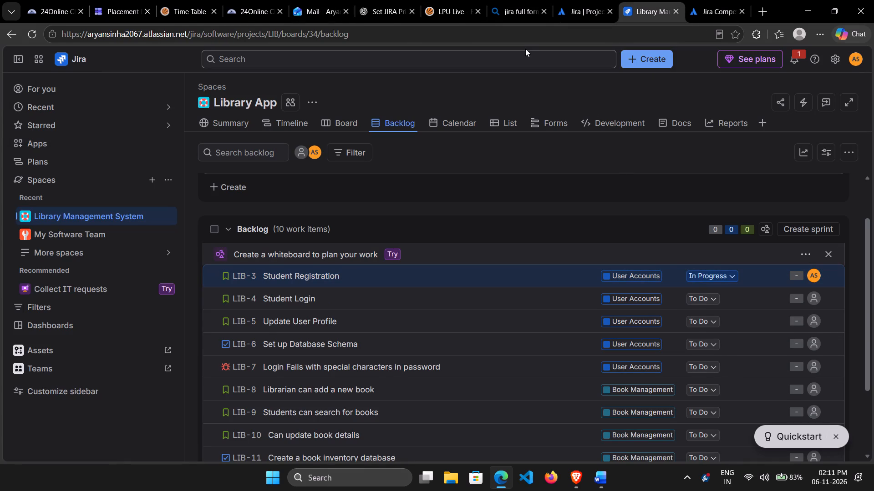
Check ChatGPT's Step 17 table and set the status of LIB-5 Update User Profile to Done in the Jira backlog.
{"action": "left_click", "coordinate": [385, 0]}
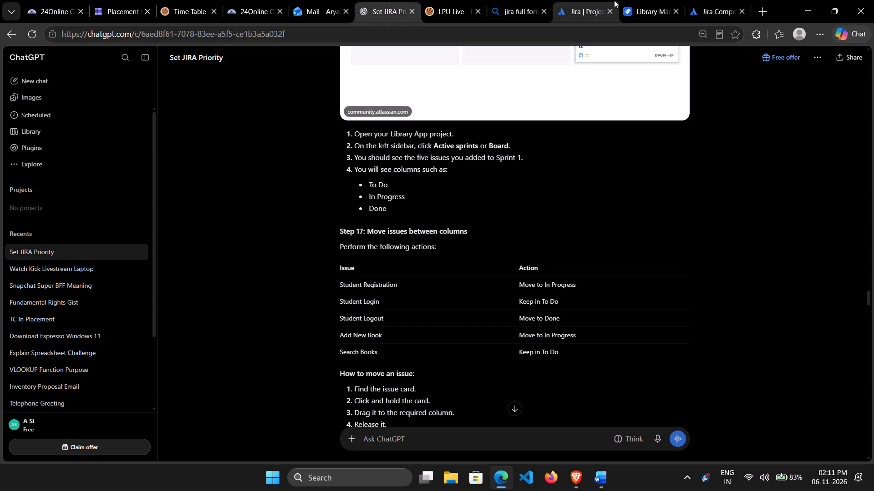
{"action": "left_click", "coordinate": [643, 1]}
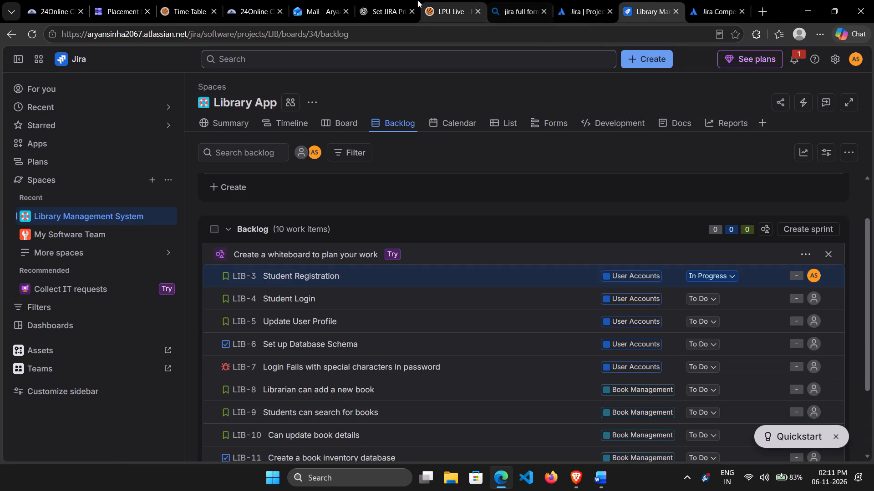
{"action": "left_click", "coordinate": [400, 0]}
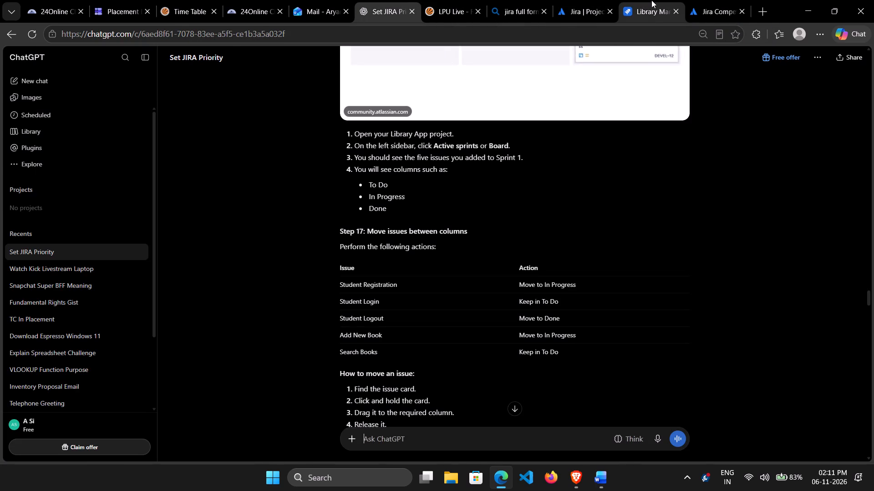
{"action": "left_click", "coordinate": [651, 0]}
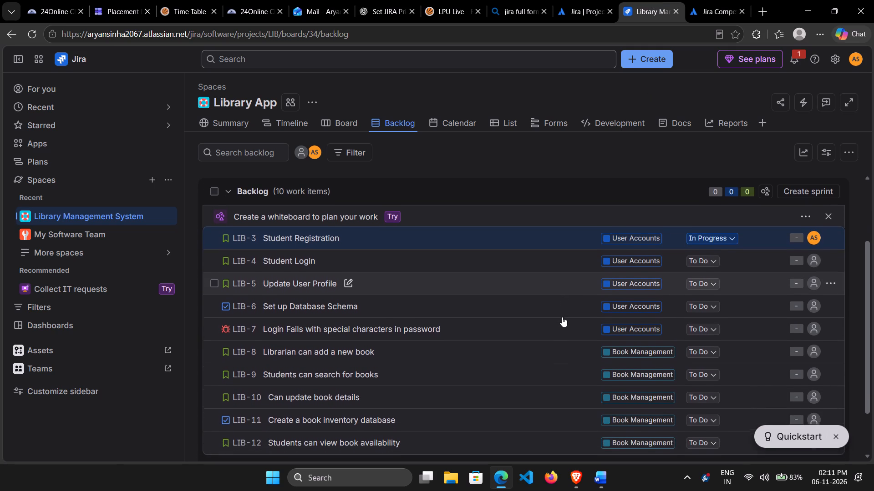
{"action": "left_click", "coordinate": [713, 275]}
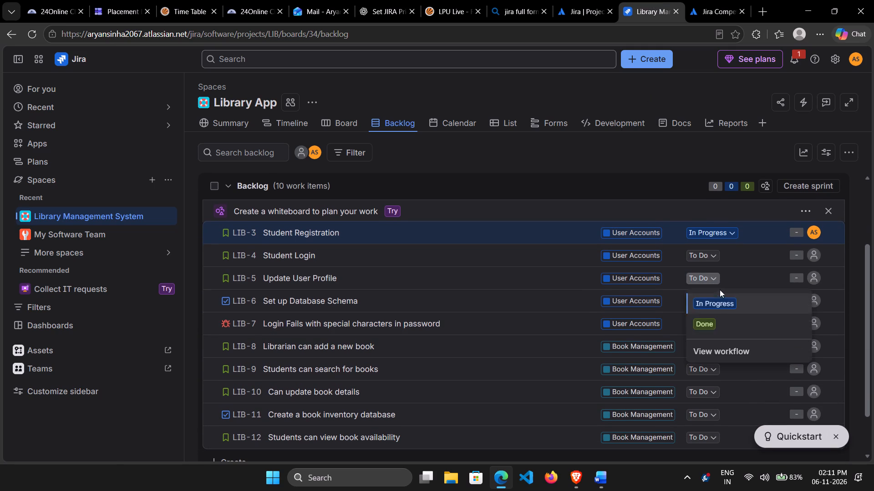
{"action": "left_click", "coordinate": [711, 325]}
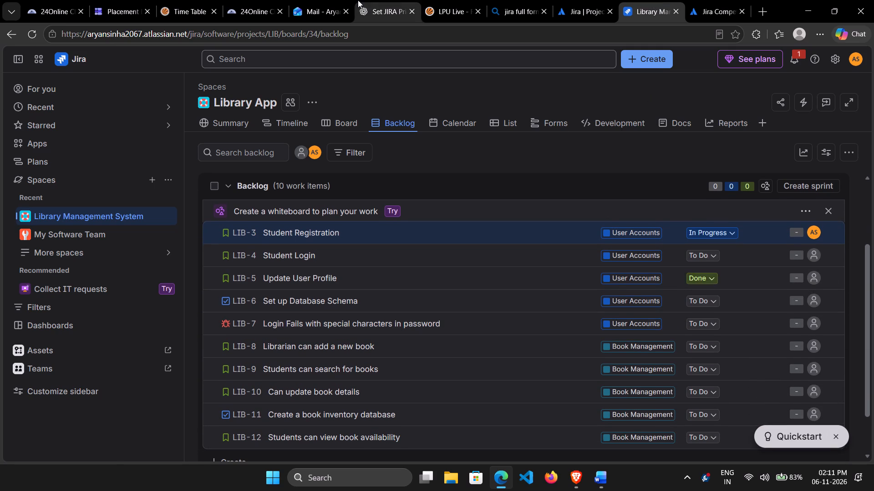
Check the Step 17 table again and set LIB-8 Librarian can add a new book to In Progress in the Jira backlog.
{"action": "left_click", "coordinate": [358, 0]}
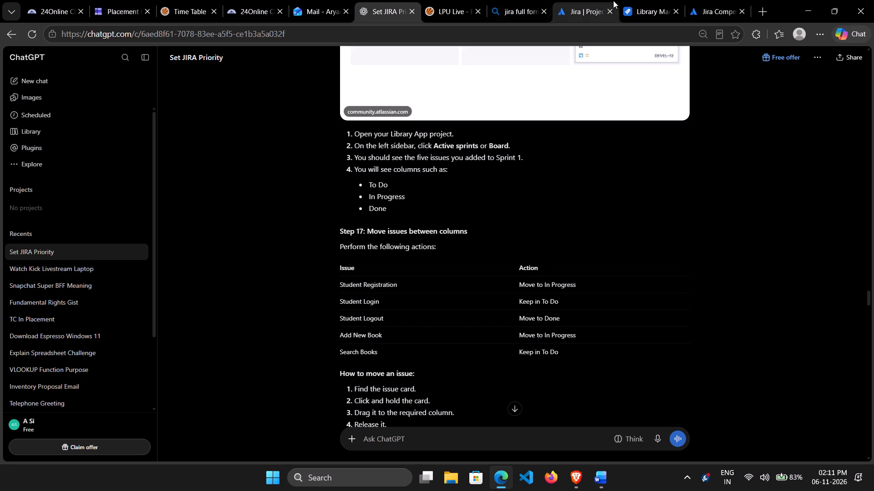
{"action": "left_click", "coordinate": [661, 0]}
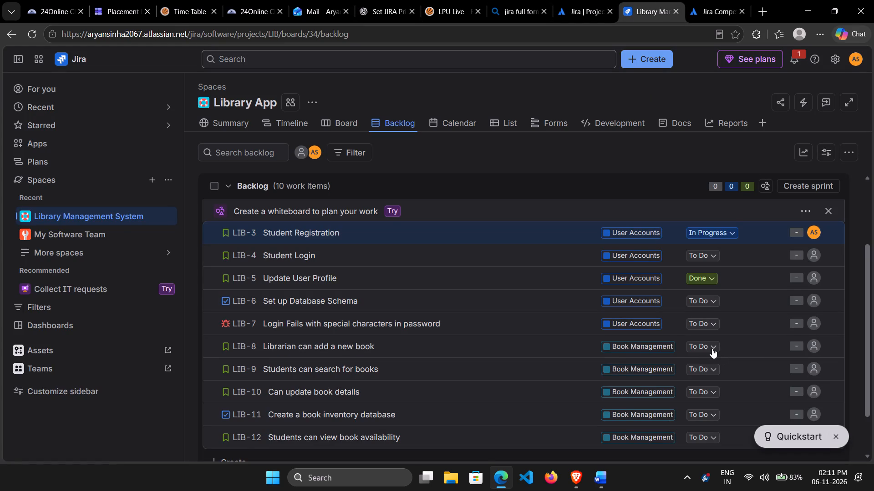
{"action": "left_click", "coordinate": [711, 347]}
{"action": "left_click", "coordinate": [707, 367]}
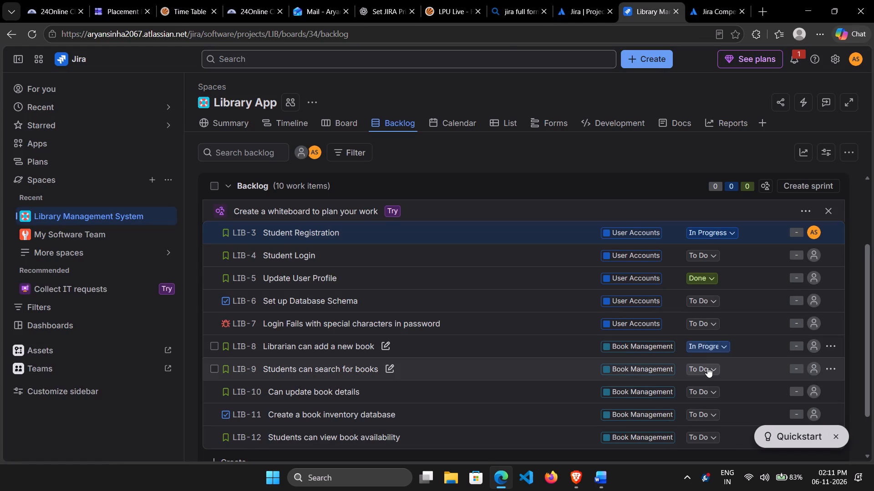
Read ChatGPT's Step 17 instructions for moving issues, and examine the details of LIB-13 Sprint 1 on the Jira board.
{"action": "left_click", "coordinate": [380, 0]}
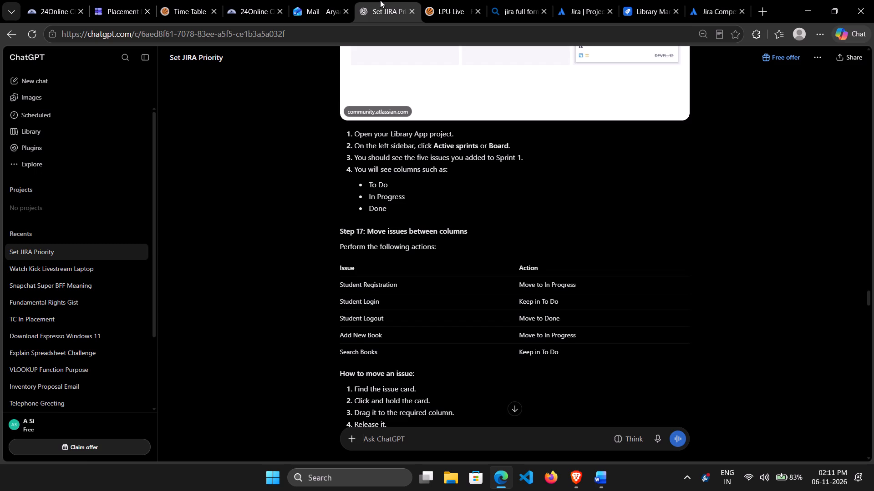
{"action": "scroll", "coordinate": [507, 244], "scroll_direction": "down", "scroll_amount": 1}
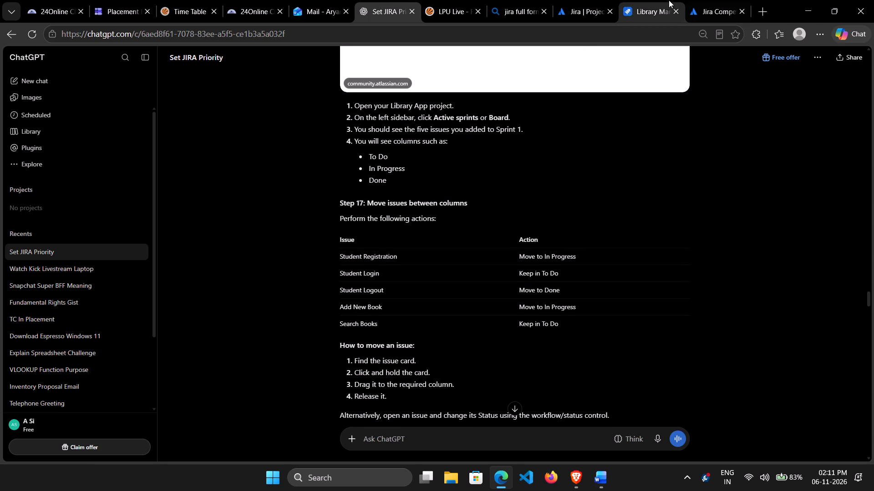
{"action": "scroll", "coordinate": [509, 247], "scroll_direction": "down", "scroll_amount": 1}
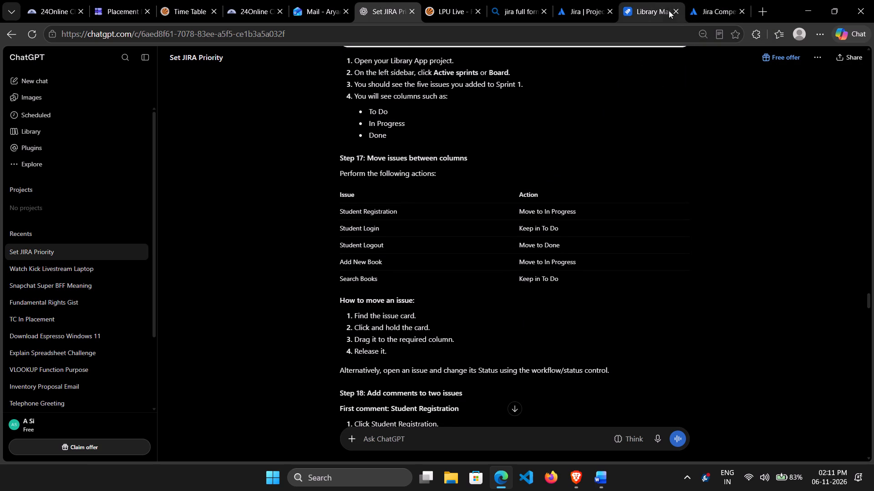
{"action": "left_click", "coordinate": [657, 0]}
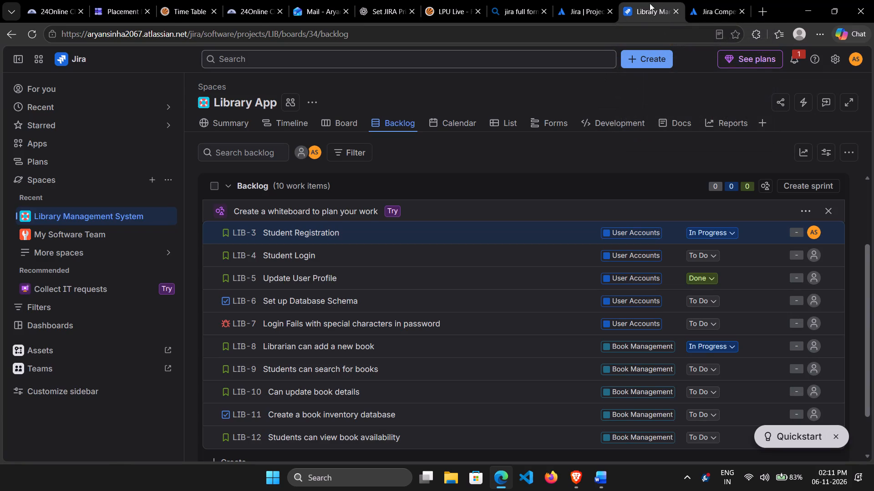
{"action": "left_click", "coordinate": [351, 125]}
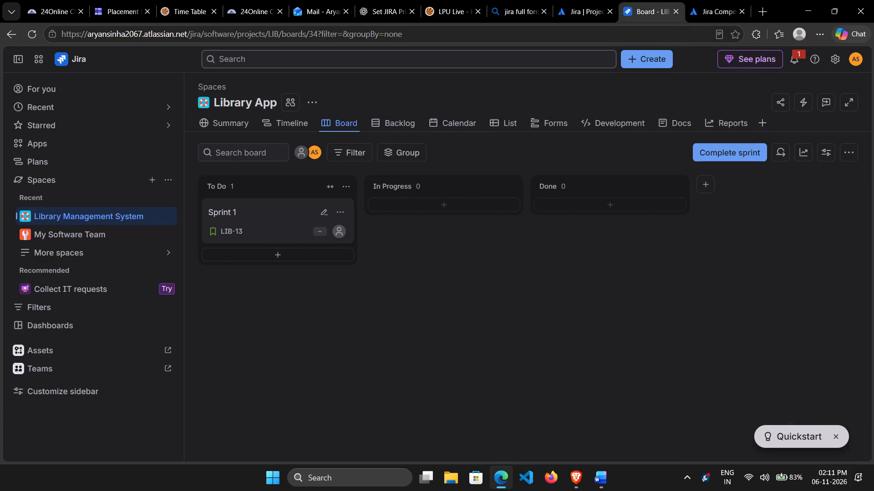
{"action": "left_click_drag", "start_coordinate": [477, 169], "coordinate": [258, 226]}
{"action": "left_click", "coordinate": [258, 226]}
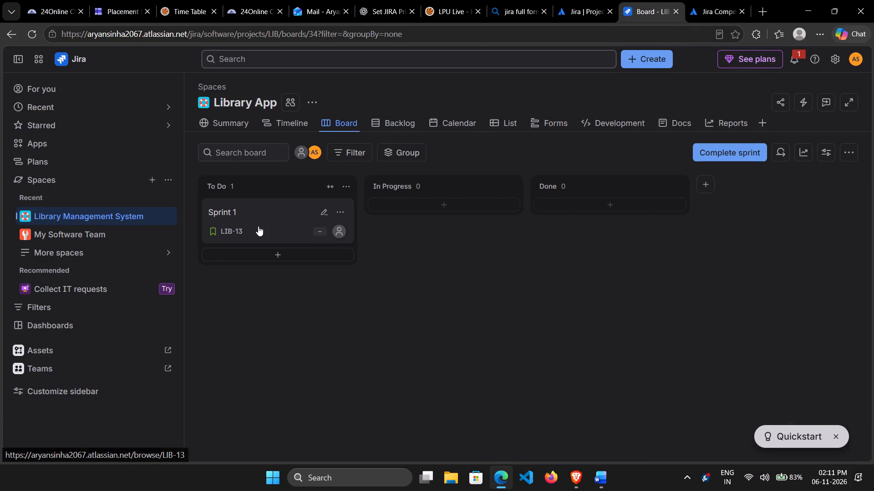
{"action": "scroll", "coordinate": [330, 271], "scroll_direction": "down", "scroll_amount": 2}
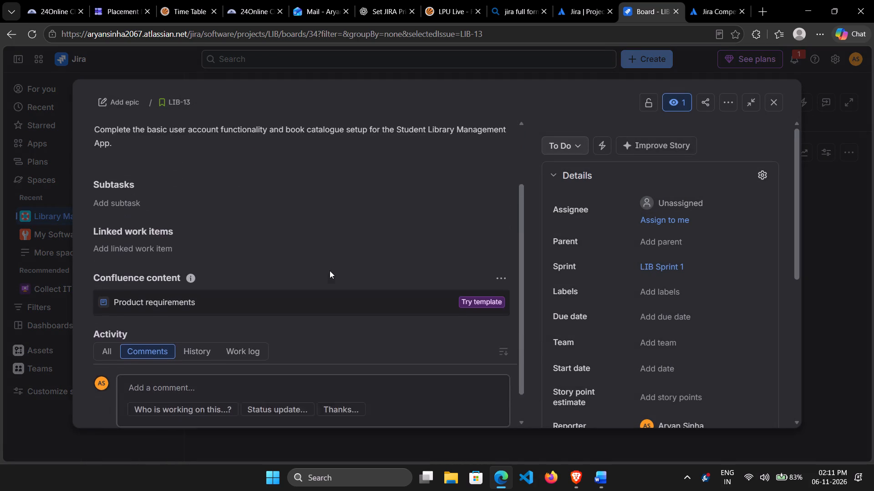
{"action": "scroll", "coordinate": [330, 271], "scroll_direction": "down", "scroll_amount": 3}
{"action": "scroll", "coordinate": [638, 349], "scroll_direction": "down", "scroll_amount": 3}
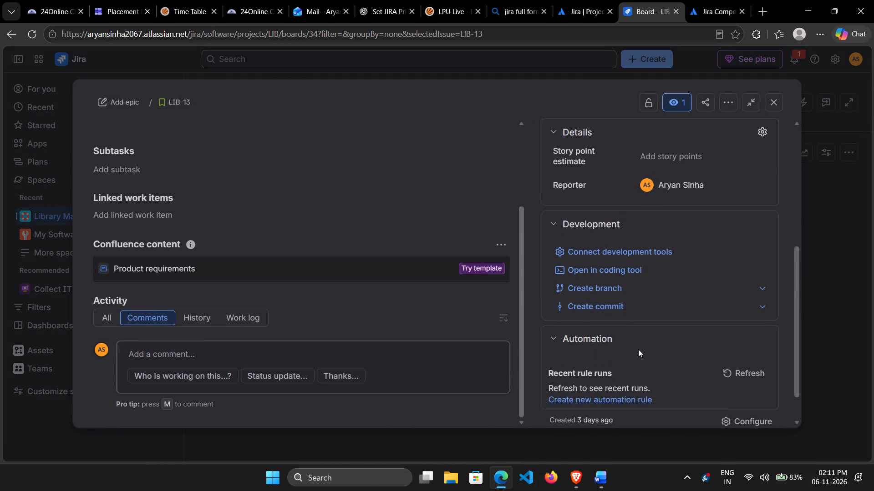
{"action": "scroll", "coordinate": [638, 349], "scroll_direction": "down", "scroll_amount": 3}
{"action": "left_click", "coordinate": [771, 105]}
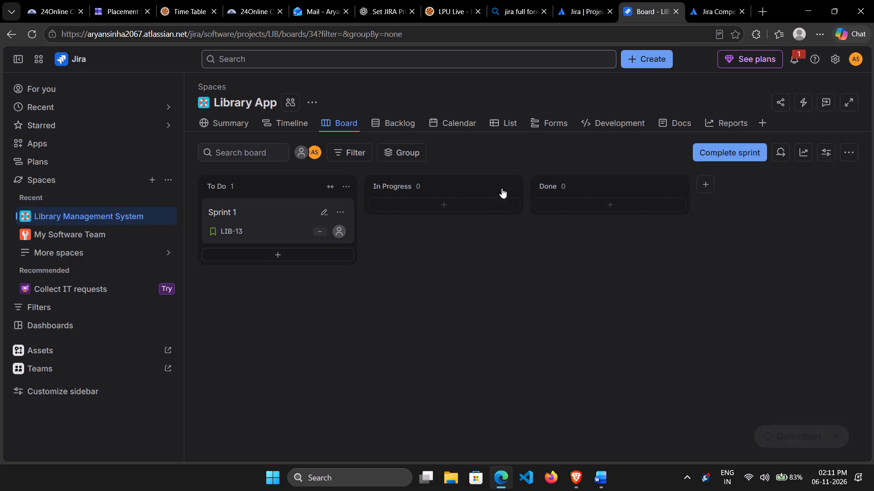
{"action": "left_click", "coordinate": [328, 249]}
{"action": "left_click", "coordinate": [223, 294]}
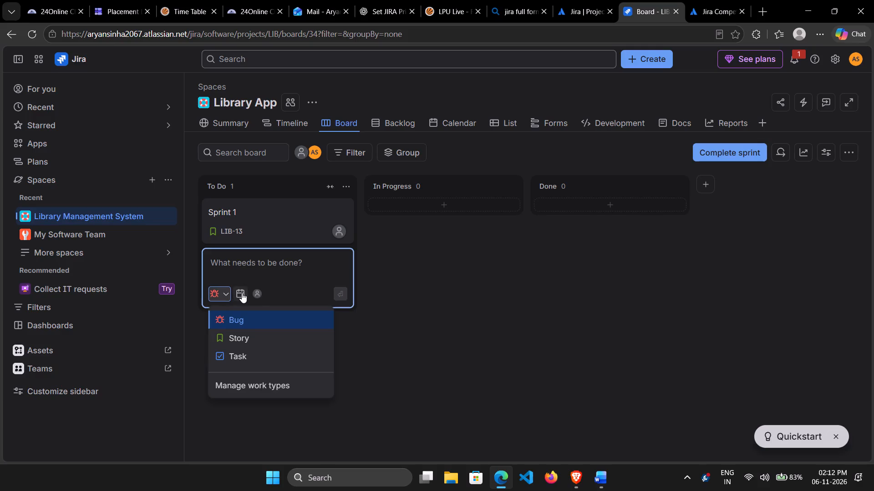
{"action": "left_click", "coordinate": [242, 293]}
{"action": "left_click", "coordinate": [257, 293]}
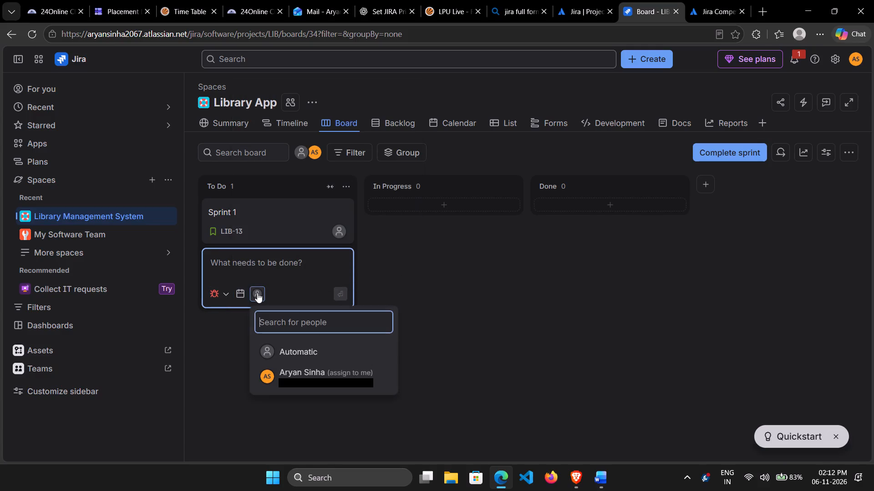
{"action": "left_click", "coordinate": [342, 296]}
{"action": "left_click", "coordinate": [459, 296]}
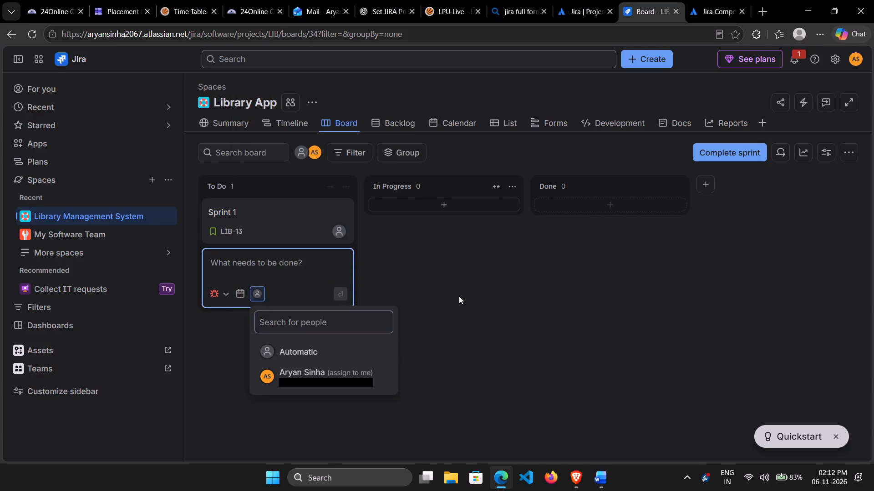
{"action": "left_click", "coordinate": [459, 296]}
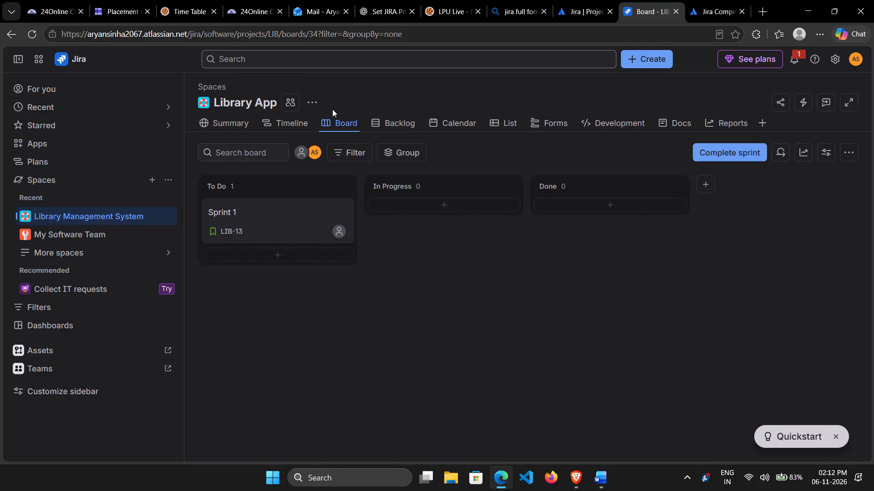
Move LIB-3 Student Registration and LIB-4 Student Login from the Jira backlog into LIB Sprint 1.
{"action": "left_click", "coordinate": [387, 125]}
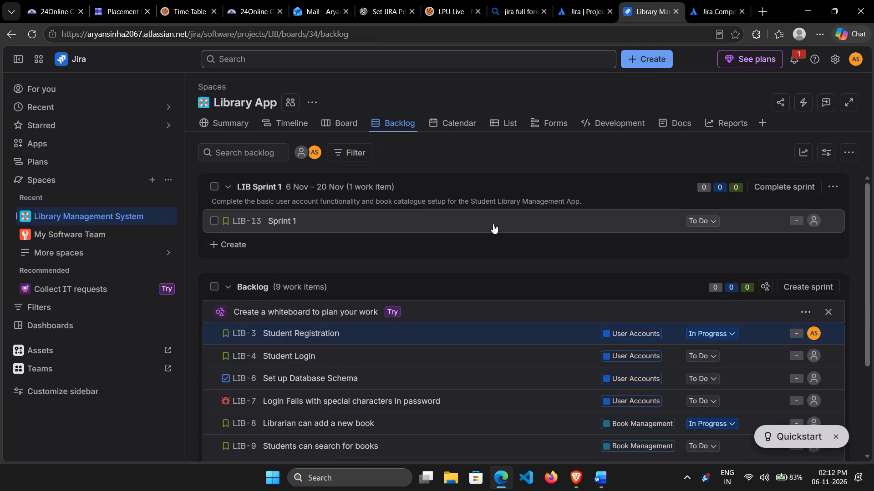
{"action": "left_click_drag", "start_coordinate": [381, 333], "coordinate": [336, 261]}
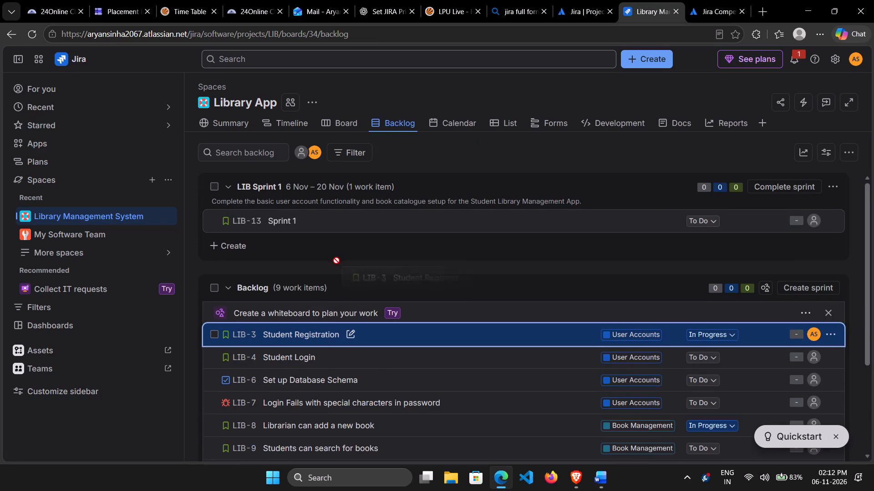
{"action": "left_click_drag", "start_coordinate": [336, 261], "coordinate": [331, 221]}
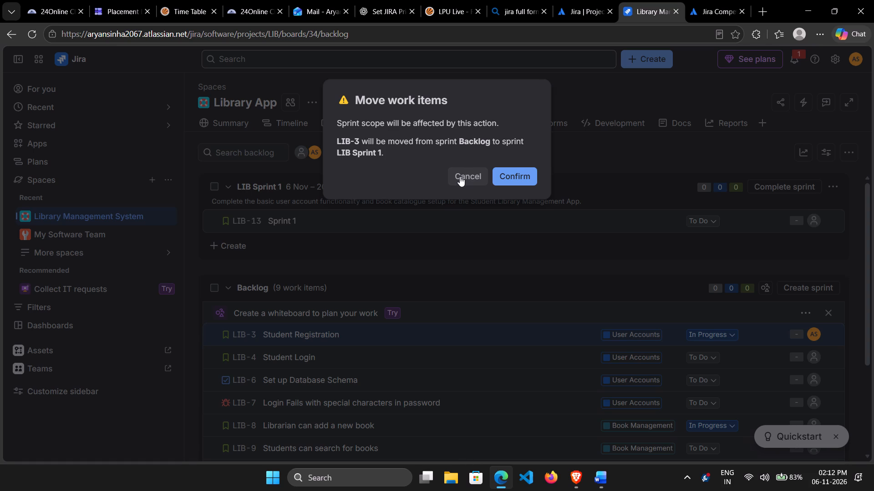
{"action": "left_click", "coordinate": [512, 178]}
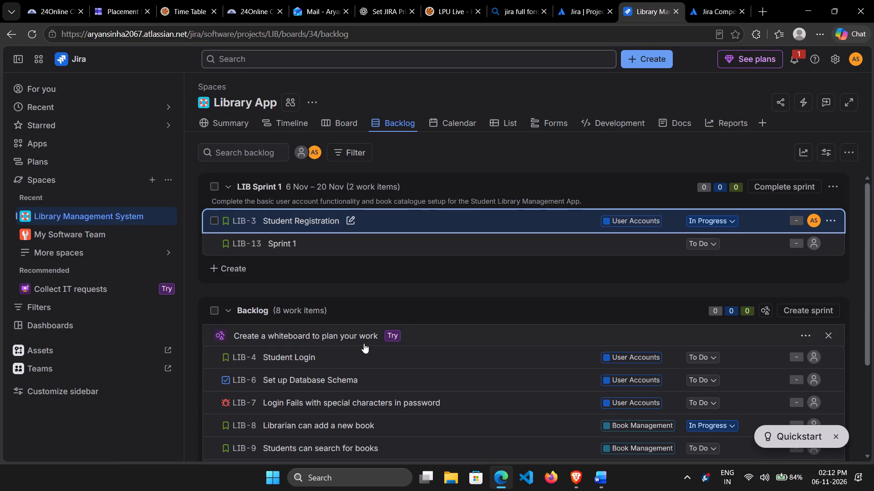
{"action": "left_click_drag", "start_coordinate": [356, 359], "coordinate": [362, 254]}
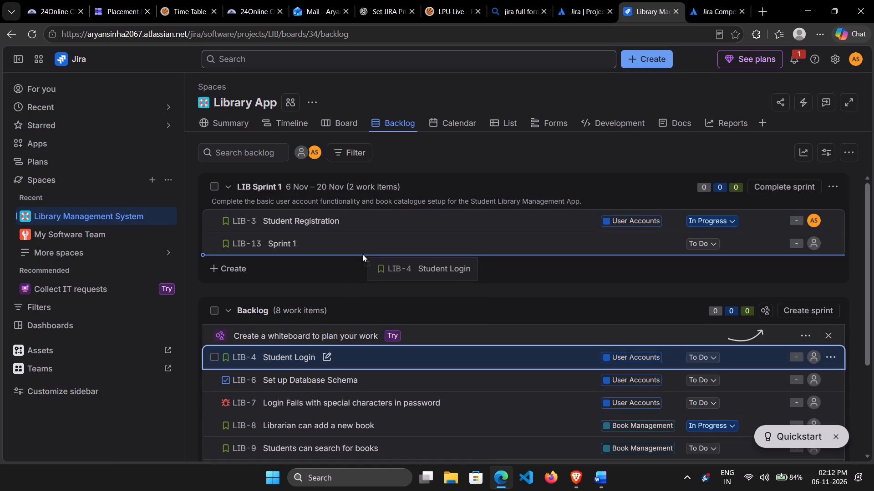
{"action": "left_click_drag", "start_coordinate": [362, 254], "coordinate": [363, 251]}
{"action": "left_click", "coordinate": [502, 172]}
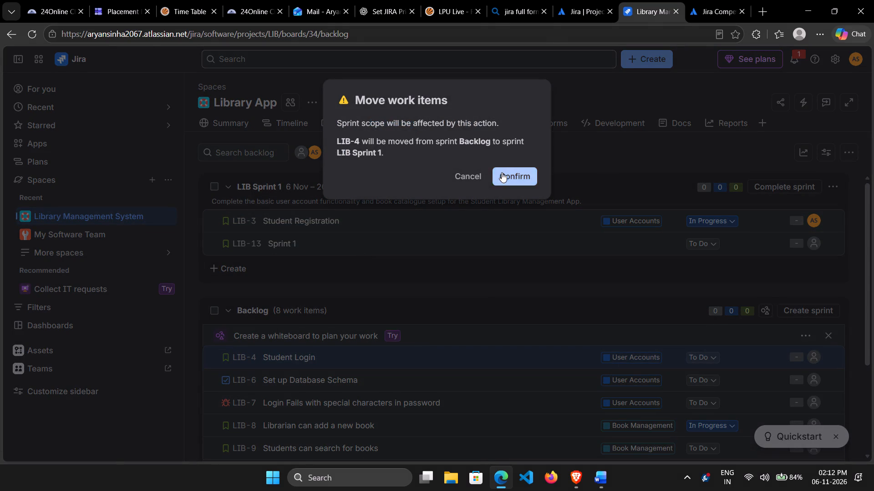
Move LIB-8 Librarian can add a new book and LIB-6 Set up Database Schema from the backlog into LIB Sprint 1.
{"action": "scroll", "coordinate": [419, 355], "scroll_direction": "down", "scroll_amount": 2}
{"action": "left_click_drag", "start_coordinate": [415, 332], "coordinate": [412, 210]}
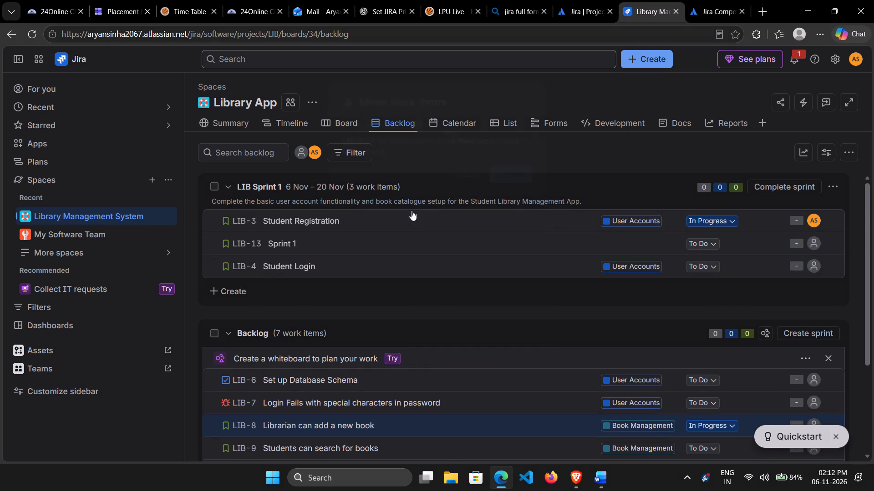
{"action": "left_click", "coordinate": [503, 180]}
{"action": "scroll", "coordinate": [440, 408], "scroll_direction": "down", "scroll_amount": 1}
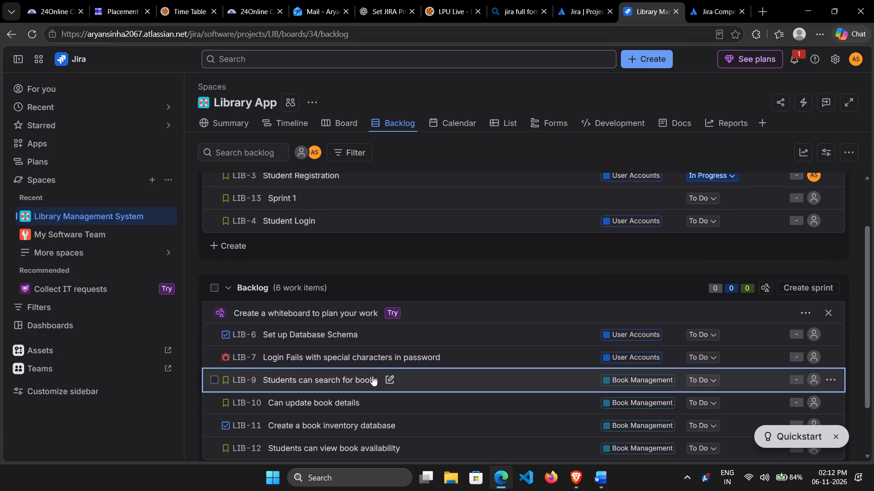
{"action": "left_click_drag", "start_coordinate": [335, 339], "coordinate": [355, 255]}
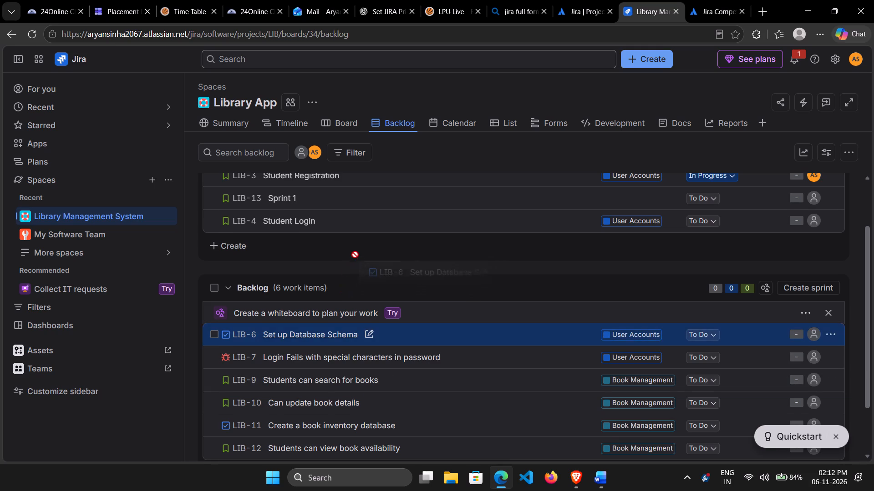
{"action": "left_click_drag", "start_coordinate": [355, 255], "coordinate": [354, 257]}
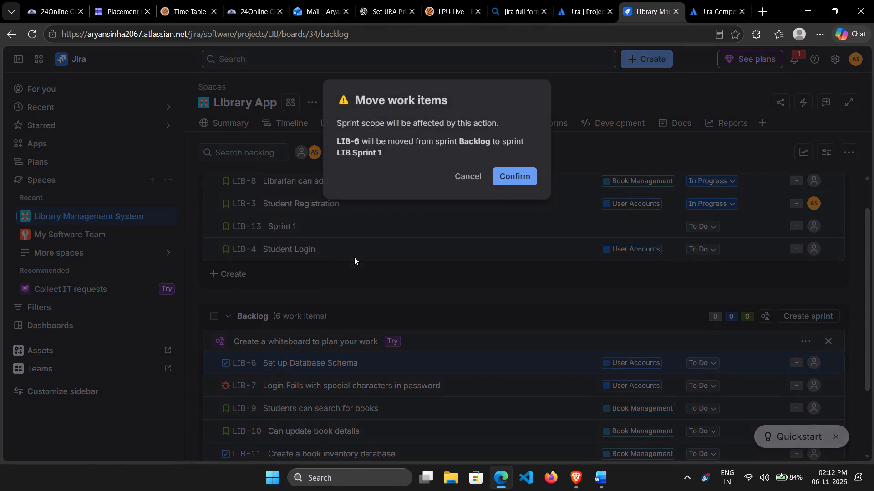
{"action": "left_click", "coordinate": [511, 178]}
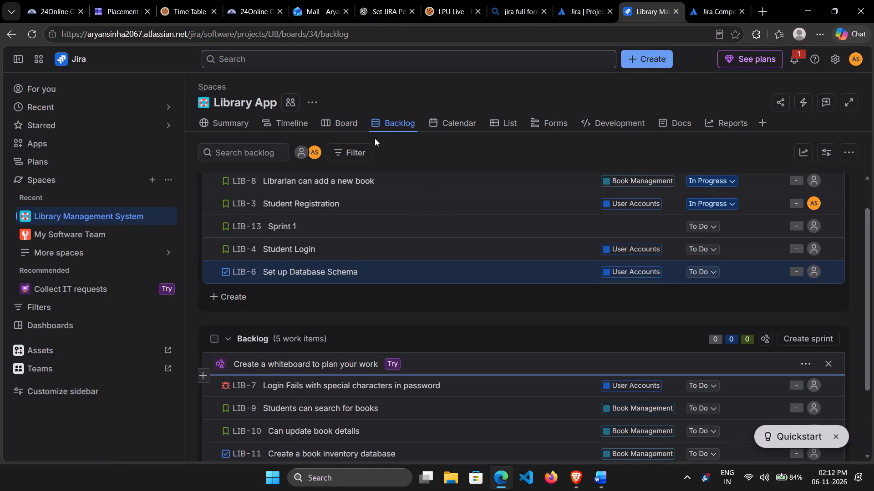
Check the sprint's cards on the board, and move LIB-7 Login Fails with special characters in password from the backlog into LIB Sprint 1.
{"action": "left_click", "coordinate": [348, 125]}
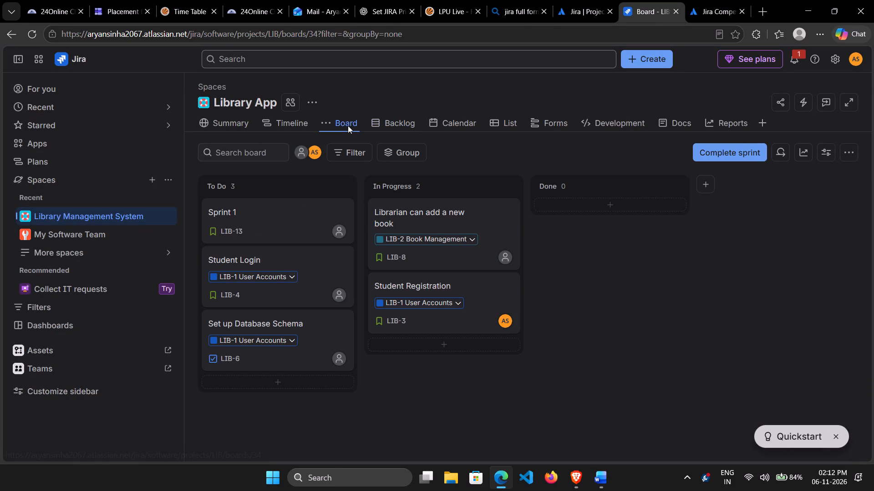
{"action": "left_click", "coordinate": [395, 119]}
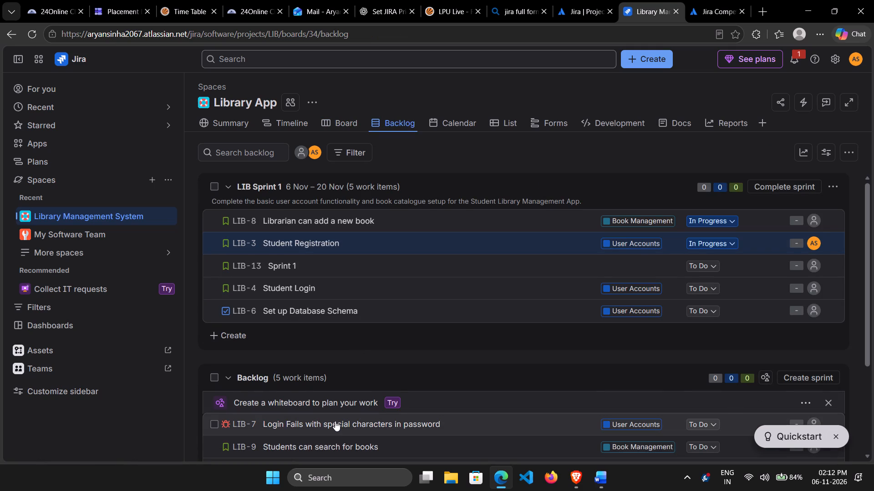
{"action": "left_click_drag", "start_coordinate": [335, 422], "coordinate": [336, 318]}
{"action": "left_click", "coordinate": [512, 178]}
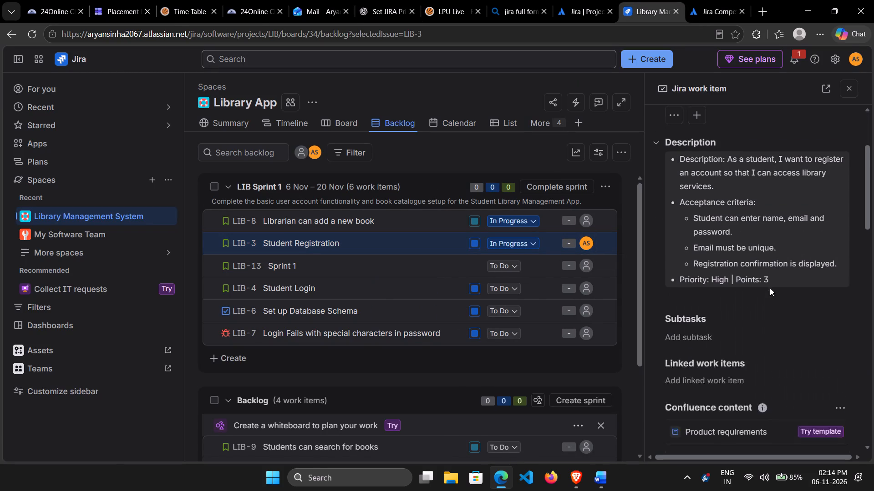
{"action": "scroll", "coordinate": [770, 288], "scroll_direction": "down", "scroll_amount": 2}
{"action": "left_click", "coordinate": [690, 258]}
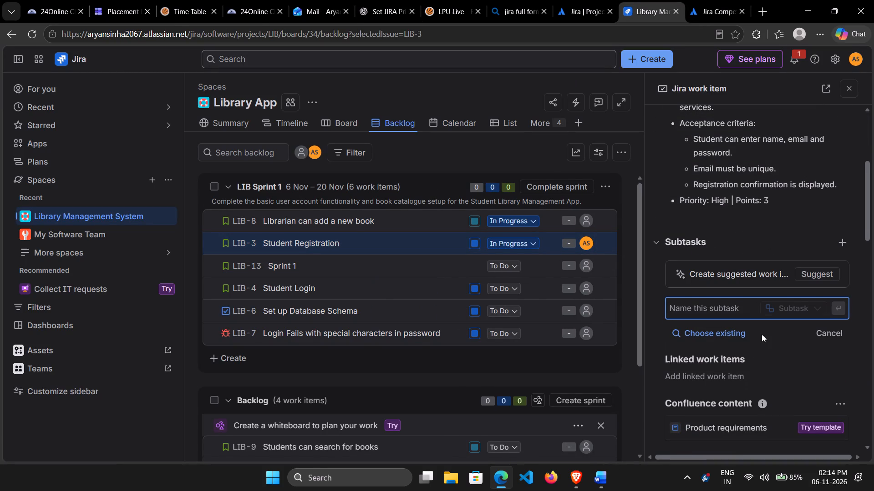
{"action": "left_click", "coordinate": [810, 273]}
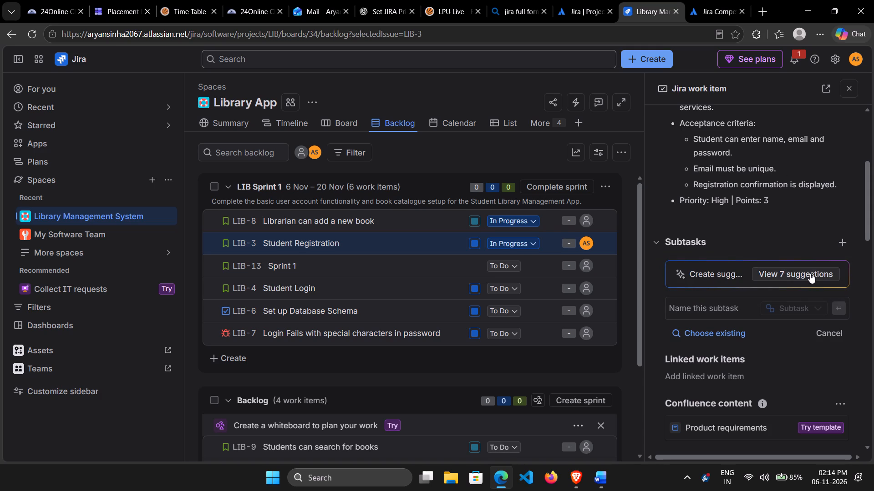
Create three suggested subtasks under LIB-3: building the student registration form UI, enforcing unique student emails, and implementing student registration.
{"action": "left_click", "coordinate": [787, 279]}
{"action": "left_click", "coordinate": [804, 301]}
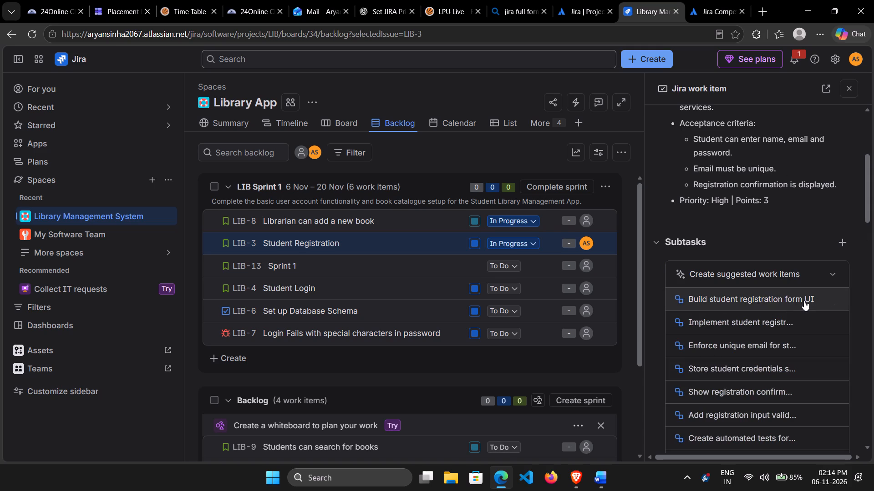
{"action": "left_click", "coordinate": [805, 324]}
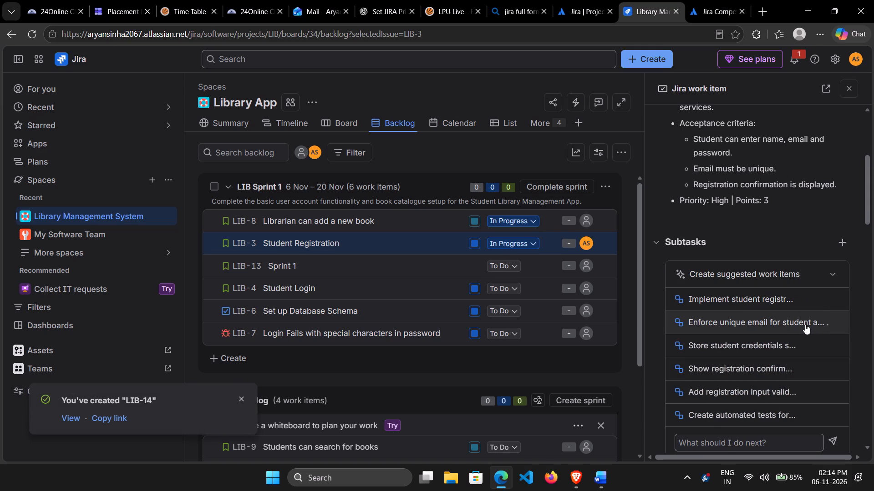
{"action": "left_click", "coordinate": [804, 301]}
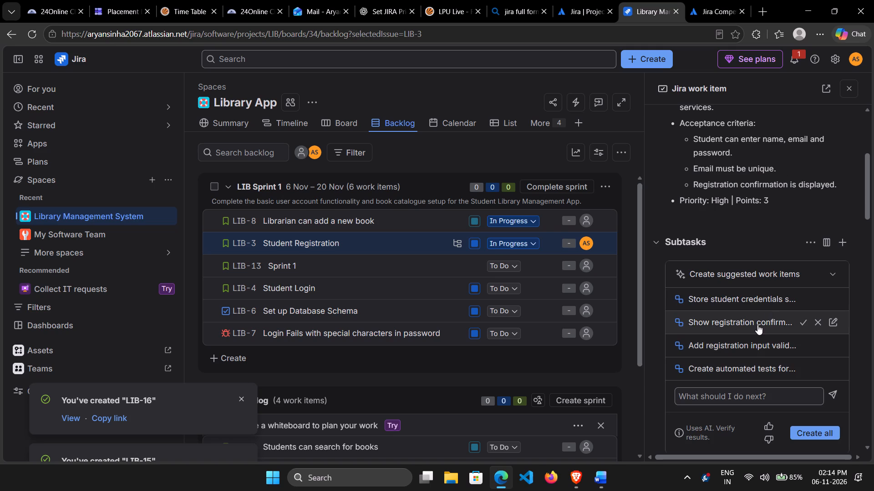
Review LIB-3's subtask list and check ChatGPT's Step 19 for the sub-task's summary, description and priority.
{"action": "scroll", "coordinate": [757, 325], "scroll_direction": "down", "scroll_amount": 4}
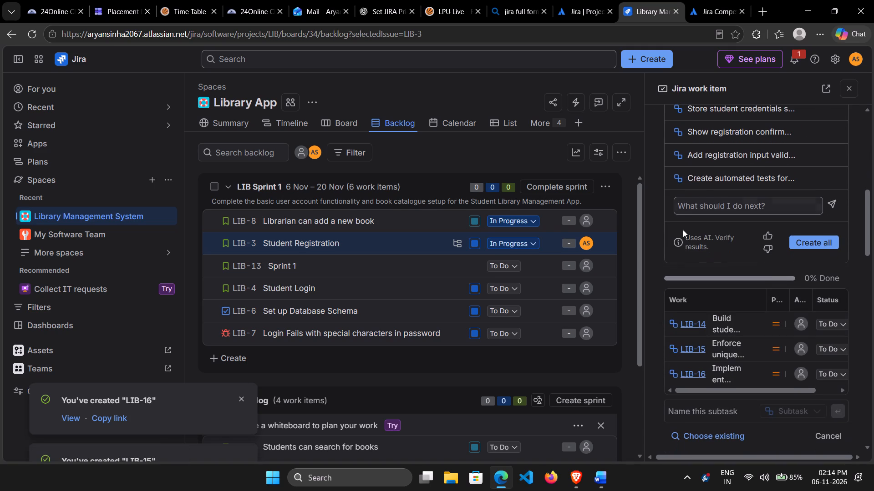
{"action": "scroll", "coordinate": [674, 235], "scroll_direction": "up", "scroll_amount": 1}
{"action": "left_click", "coordinate": [653, 156]}
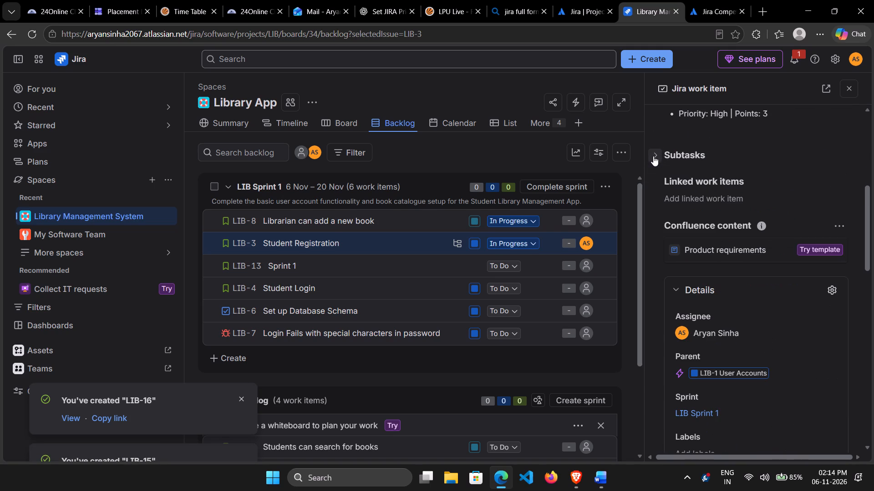
{"action": "scroll", "coordinate": [666, 185], "scroll_direction": "up", "scroll_amount": 1}
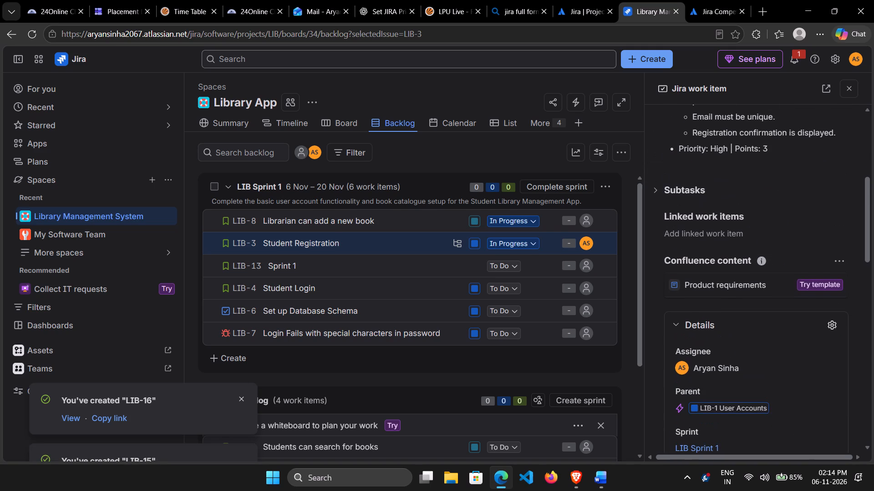
{"action": "scroll", "coordinate": [666, 185], "scroll_direction": "up", "scroll_amount": 1}
{"action": "left_click", "coordinate": [654, 192]}
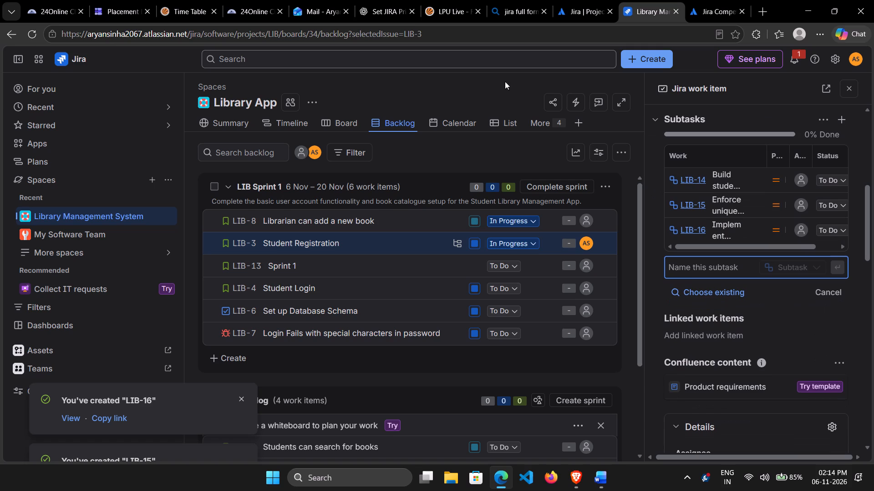
{"action": "left_click", "coordinate": [396, 0]}
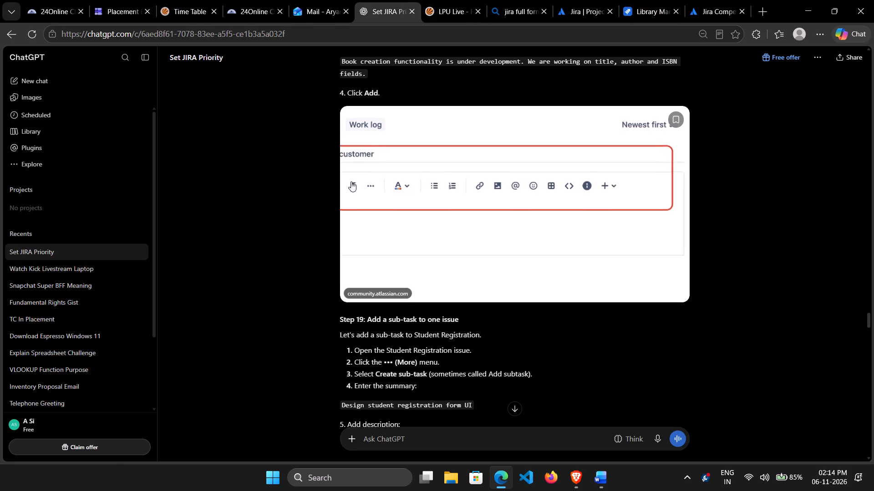
{"action": "scroll", "coordinate": [347, 203], "scroll_direction": "down", "scroll_amount": 4}
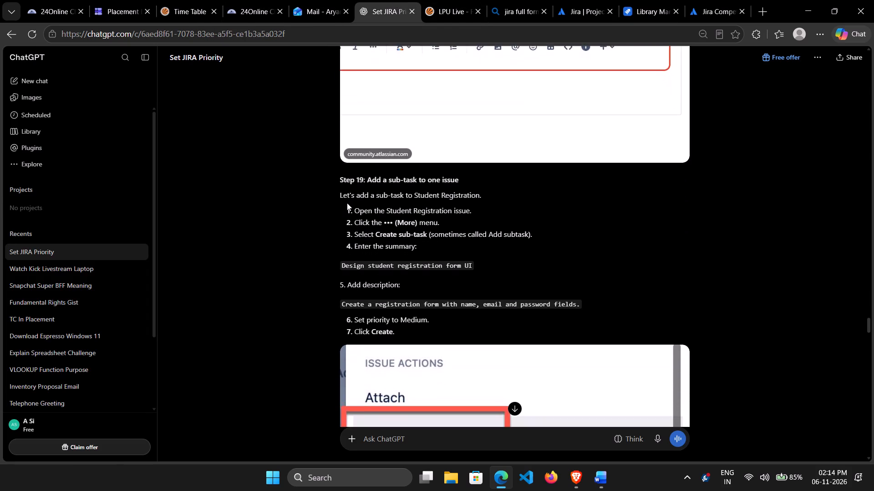
{"action": "scroll", "coordinate": [347, 203], "scroll_direction": "down", "scroll_amount": 2}
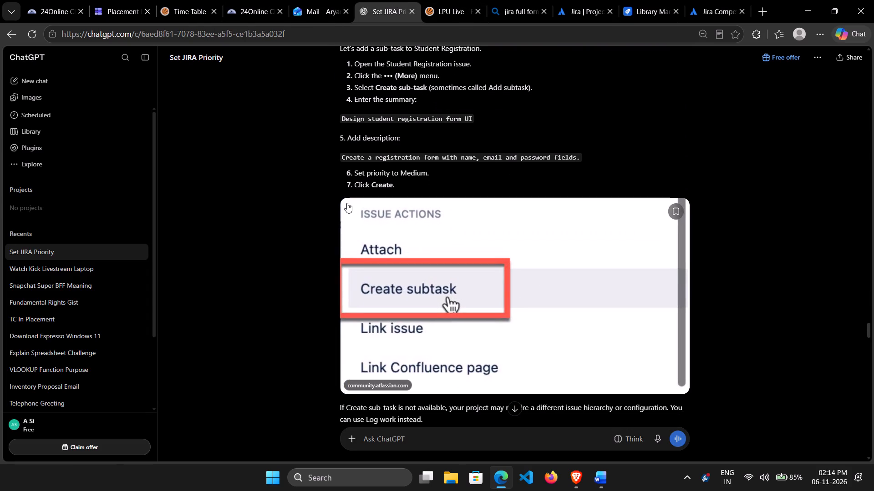
{"action": "left_click", "coordinate": [643, 0]}
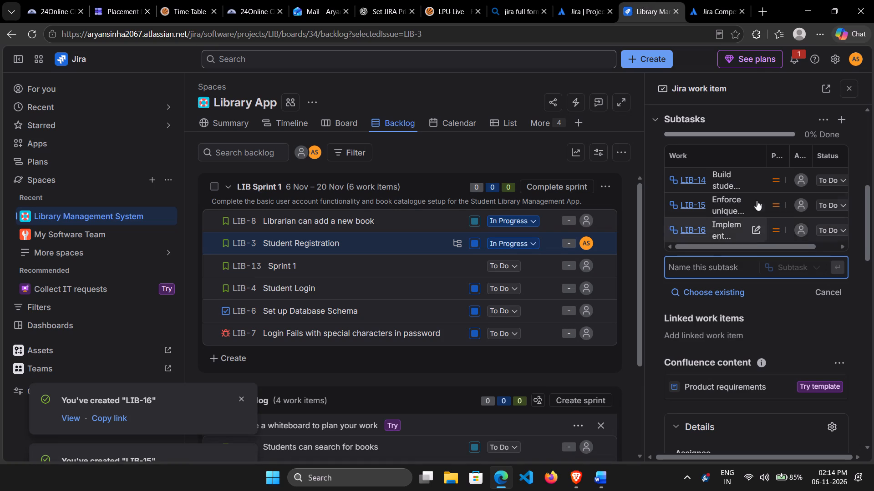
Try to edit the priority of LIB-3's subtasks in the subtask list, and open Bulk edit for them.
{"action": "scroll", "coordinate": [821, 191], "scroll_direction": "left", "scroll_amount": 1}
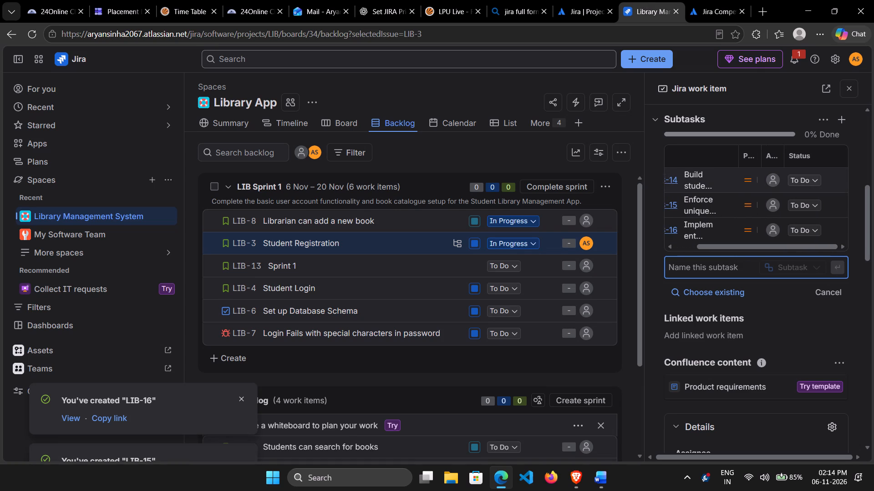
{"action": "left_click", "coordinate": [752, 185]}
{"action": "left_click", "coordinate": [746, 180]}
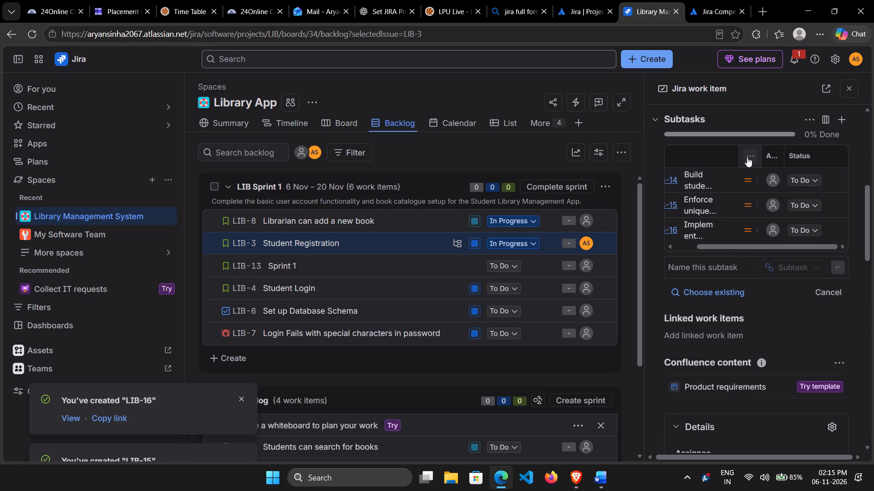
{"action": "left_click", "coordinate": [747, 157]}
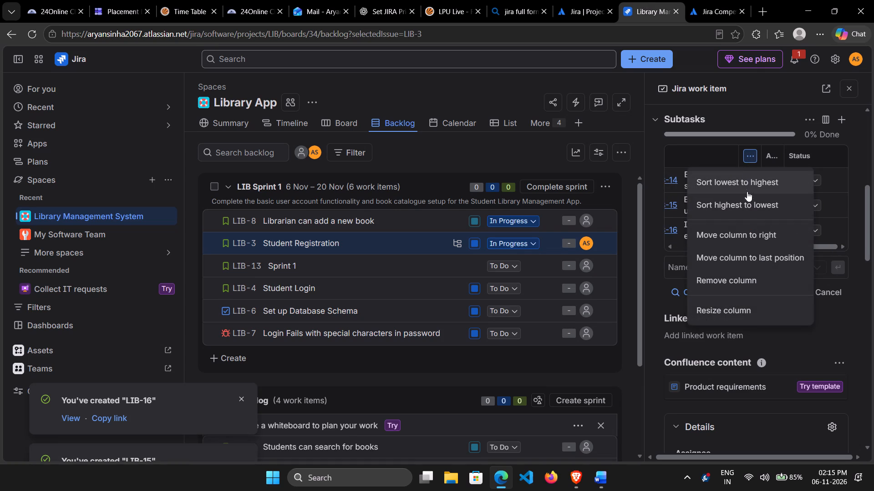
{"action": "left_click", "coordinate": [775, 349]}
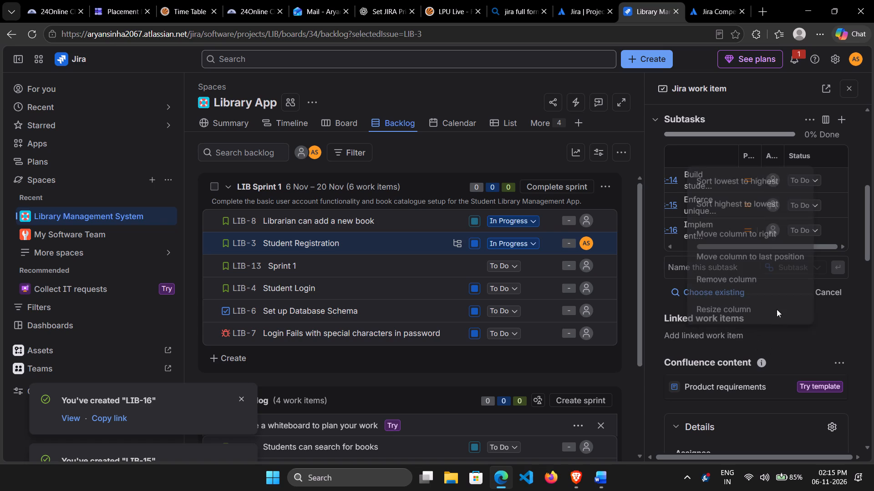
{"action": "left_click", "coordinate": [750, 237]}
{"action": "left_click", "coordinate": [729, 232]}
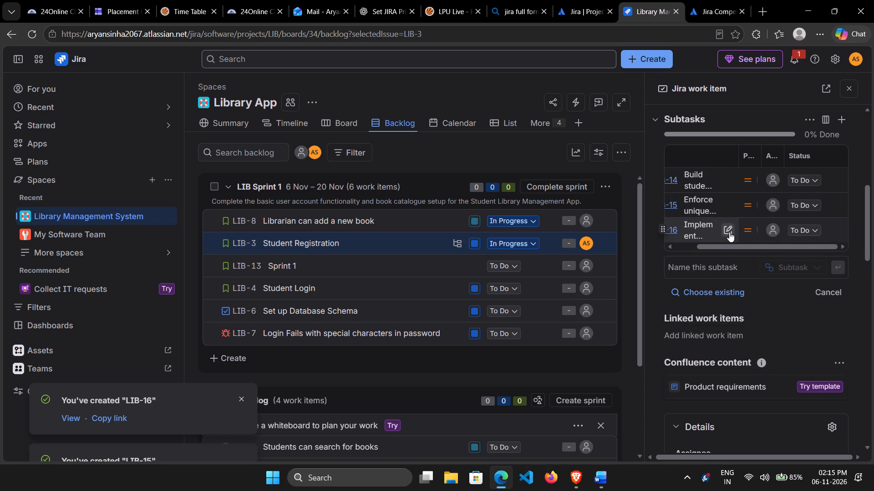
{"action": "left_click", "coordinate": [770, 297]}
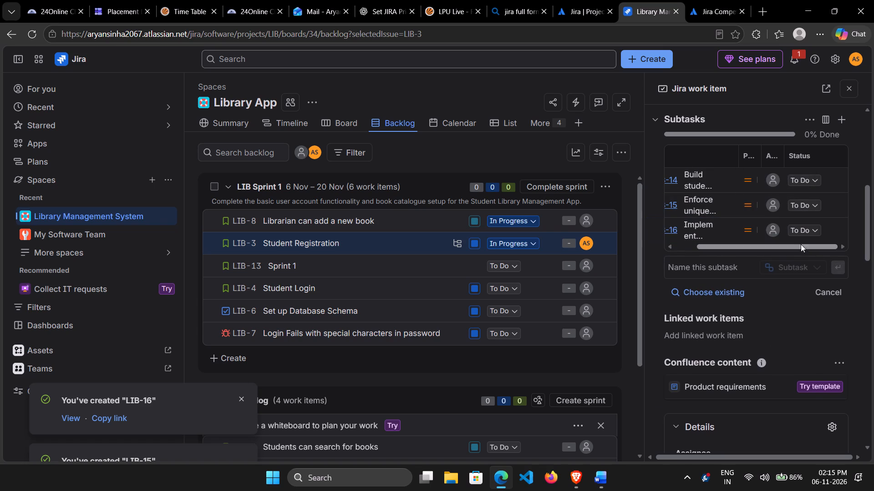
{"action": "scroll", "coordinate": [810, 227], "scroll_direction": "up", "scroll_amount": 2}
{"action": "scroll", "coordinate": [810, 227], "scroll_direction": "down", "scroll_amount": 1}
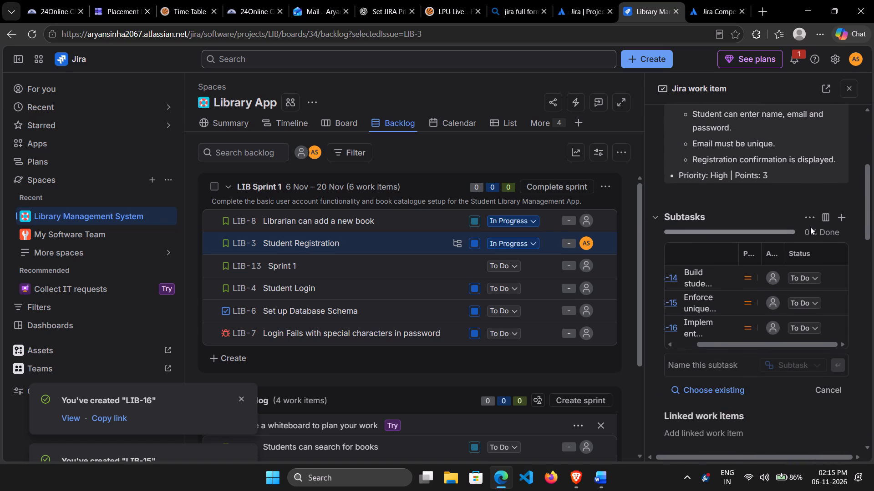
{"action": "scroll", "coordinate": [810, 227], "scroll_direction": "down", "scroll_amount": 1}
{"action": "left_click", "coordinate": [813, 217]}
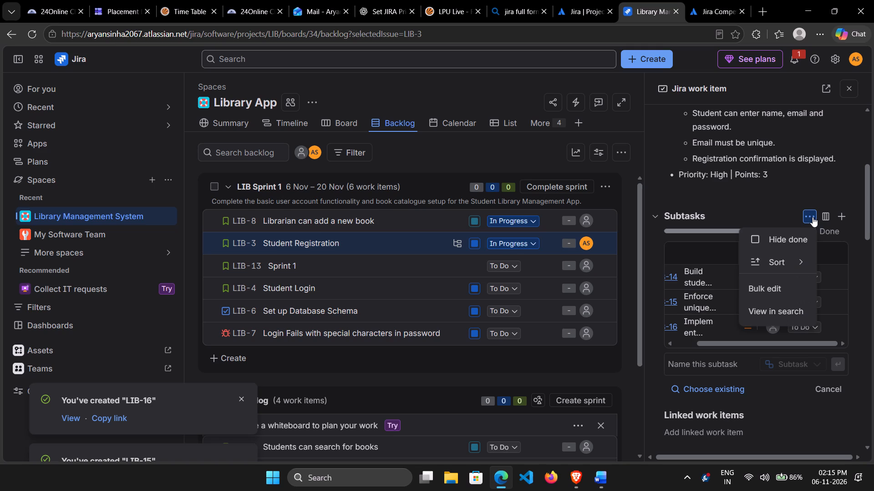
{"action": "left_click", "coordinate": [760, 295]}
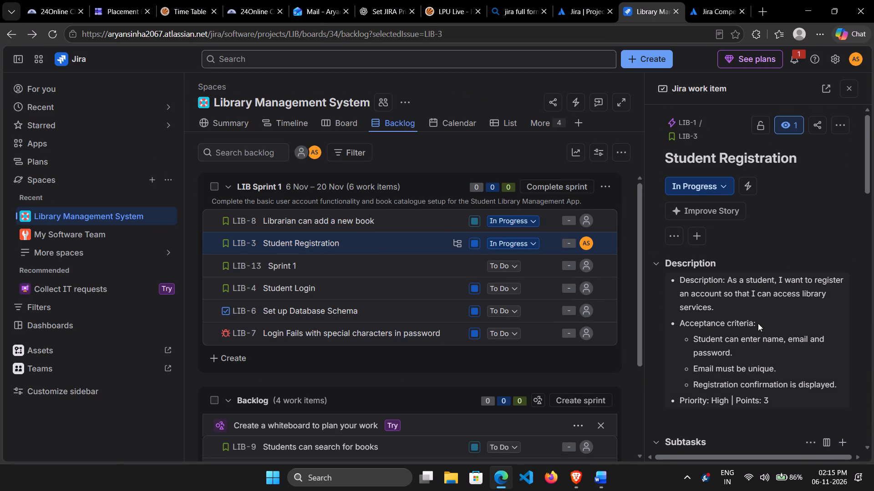
Open subtask LIB-14 from LIB-3 and examine its description, details, activity section and the options for adding items.
{"action": "scroll", "coordinate": [757, 324], "scroll_direction": "down", "scroll_amount": 2}
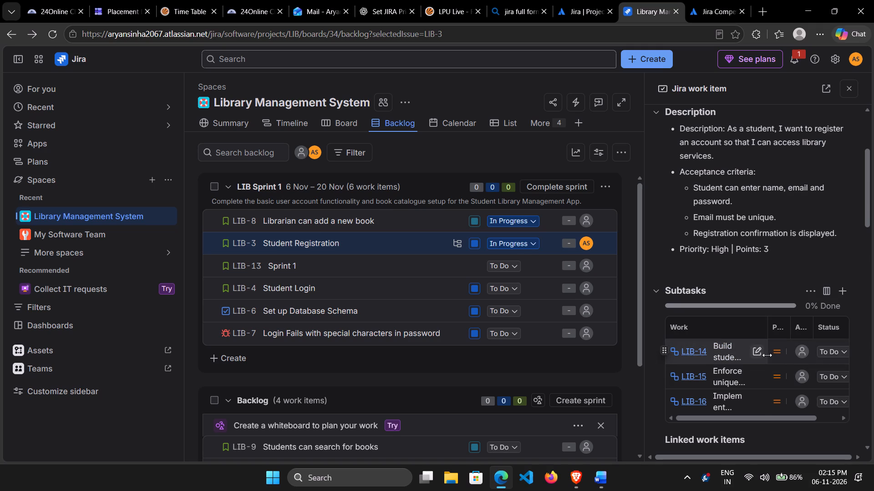
{"action": "left_click", "coordinate": [694, 355]}
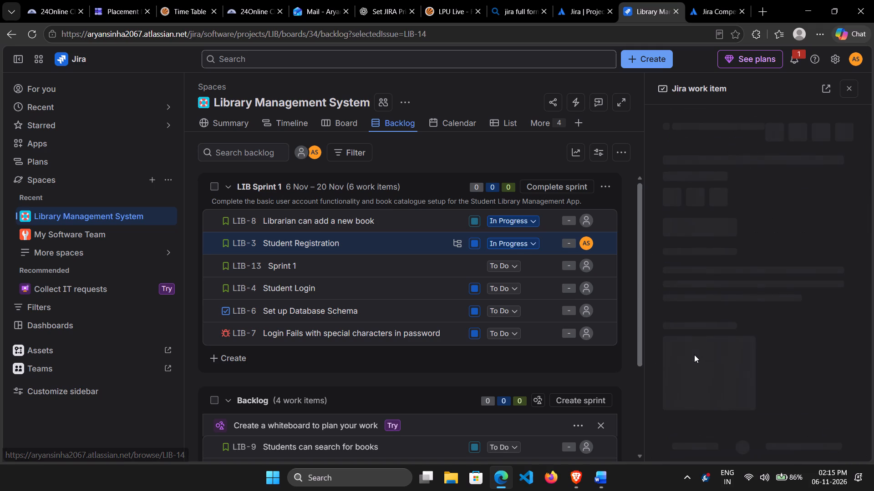
{"action": "scroll", "coordinate": [761, 320], "scroll_direction": "down", "scroll_amount": 3}
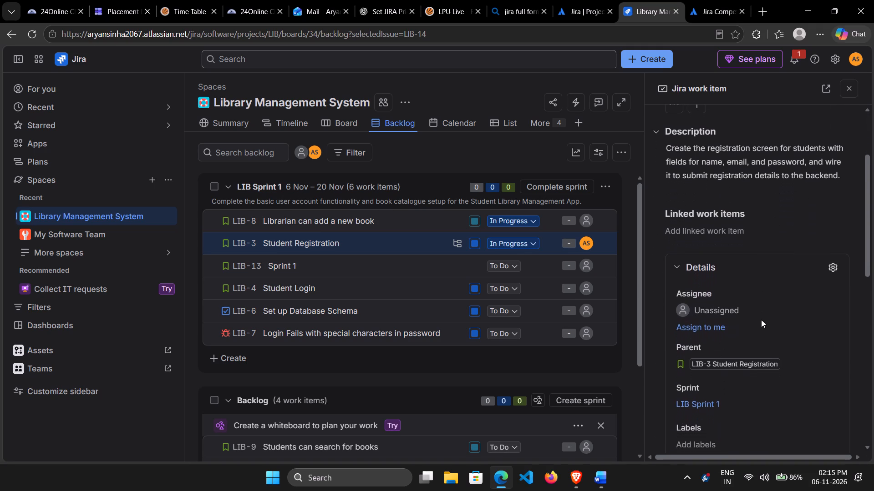
{"action": "scroll", "coordinate": [761, 320], "scroll_direction": "down", "scroll_amount": 5}
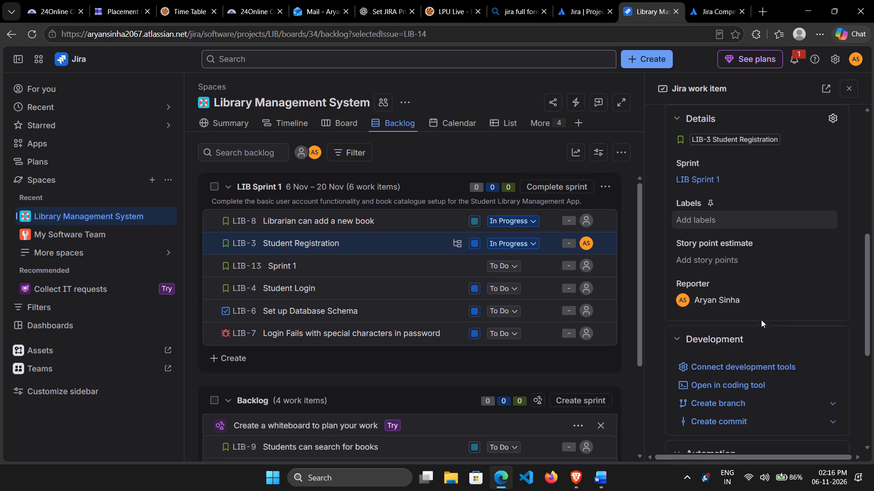
{"action": "scroll", "coordinate": [761, 320], "scroll_direction": "down", "scroll_amount": 5}
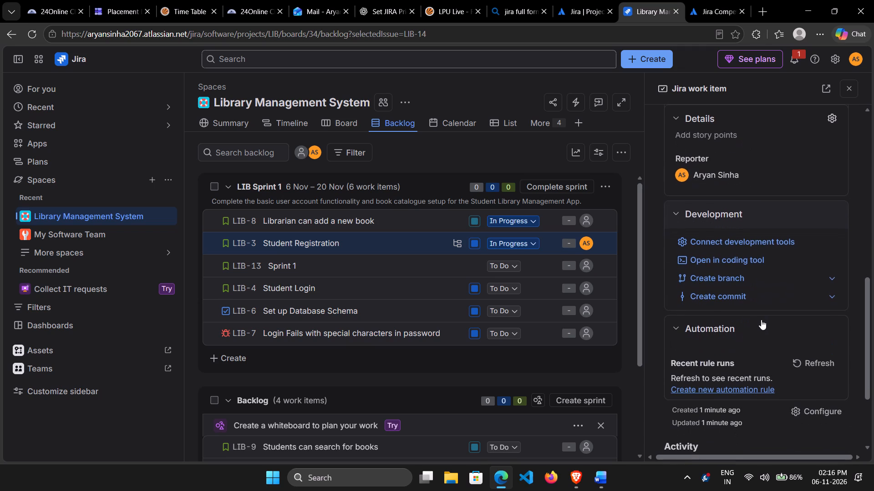
{"action": "scroll", "coordinate": [761, 320], "scroll_direction": "down", "scroll_amount": 1}
{"action": "scroll", "coordinate": [761, 320], "scroll_direction": "up", "scroll_amount": 2}
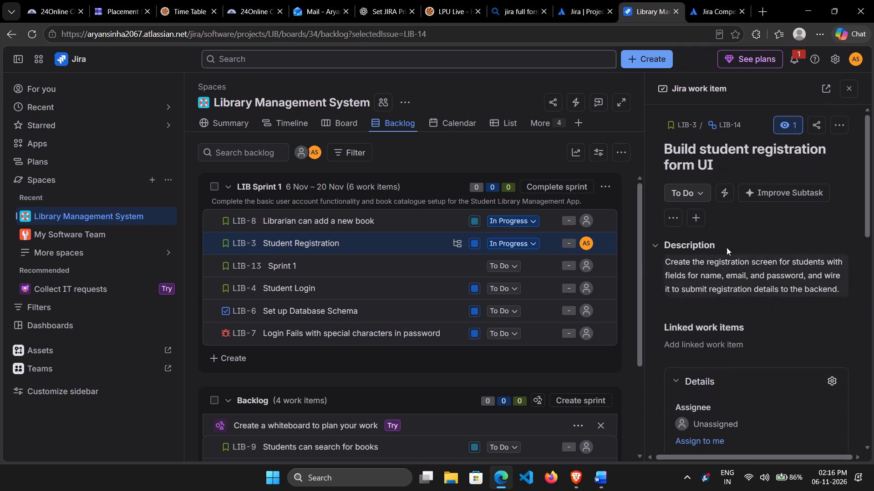
{"action": "left_click", "coordinate": [693, 219]}
{"action": "left_click", "coordinate": [693, 219]}
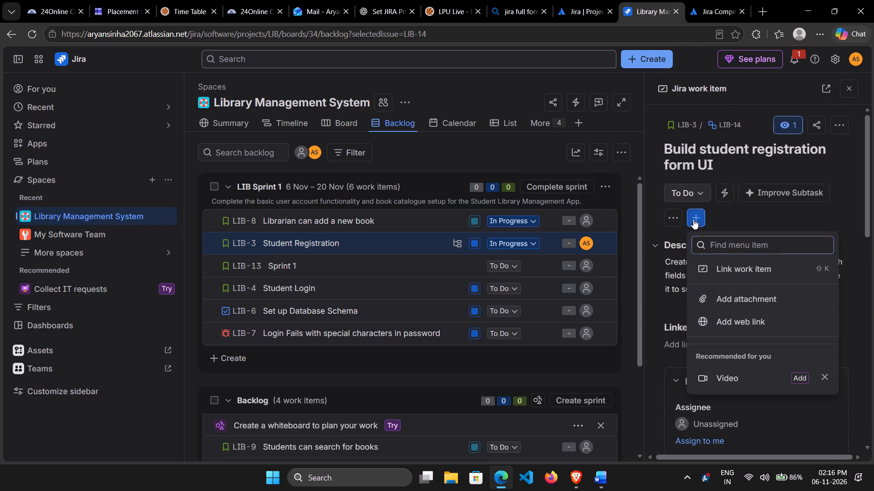
{"action": "left_click", "coordinate": [673, 210]}
{"action": "left_click", "coordinate": [673, 210]}
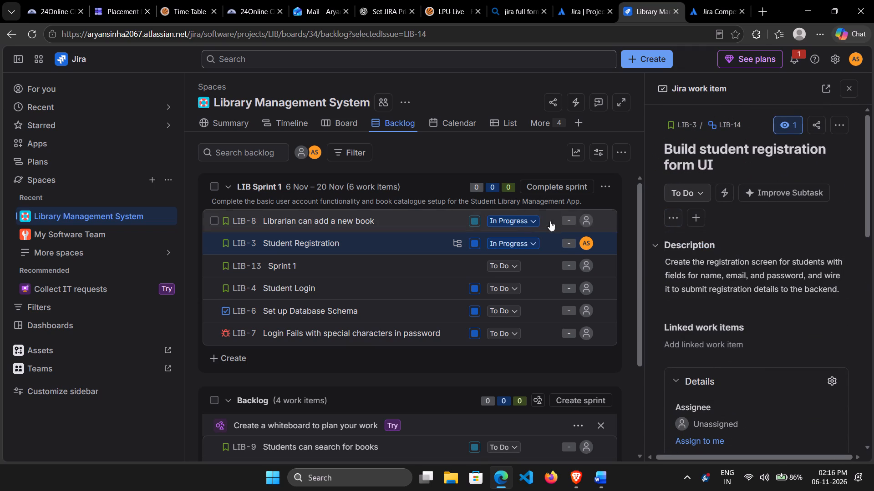
Open the Student Registration story (LIB-3) from LIB Sprint 1 and bring up its subtask list.
{"action": "left_click", "coordinate": [314, 240]}
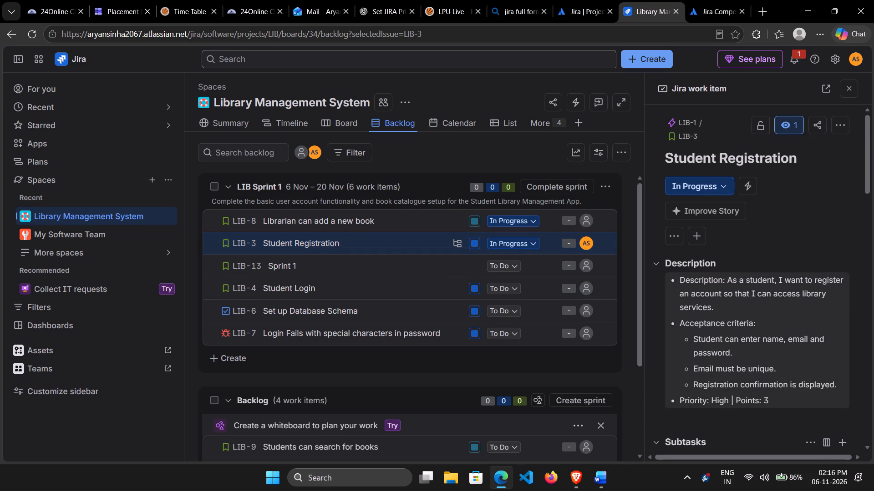
{"action": "scroll", "coordinate": [765, 383], "scroll_direction": "down", "scroll_amount": 5}
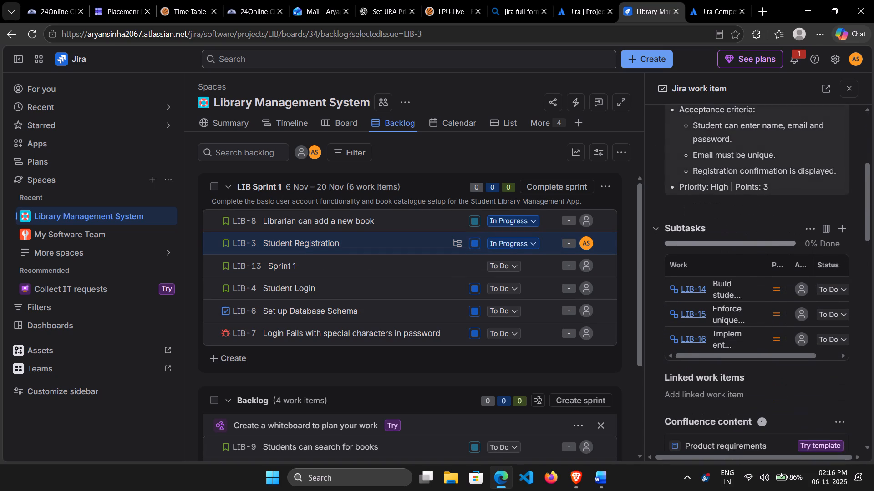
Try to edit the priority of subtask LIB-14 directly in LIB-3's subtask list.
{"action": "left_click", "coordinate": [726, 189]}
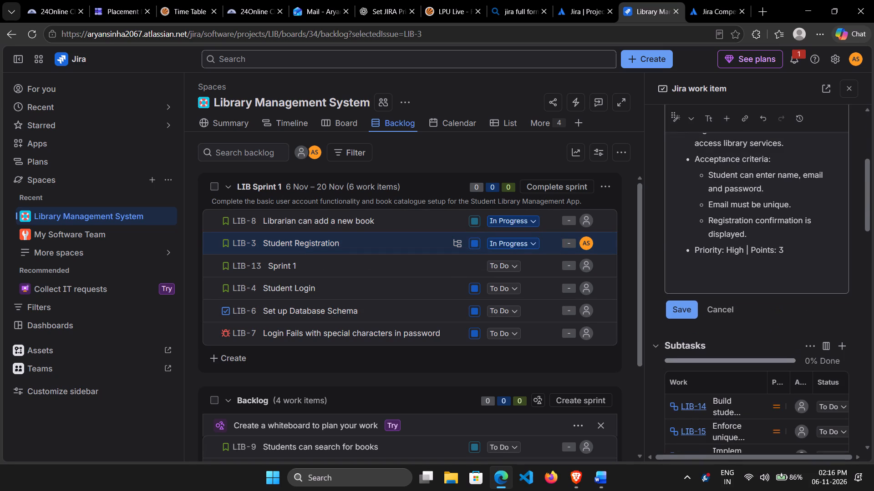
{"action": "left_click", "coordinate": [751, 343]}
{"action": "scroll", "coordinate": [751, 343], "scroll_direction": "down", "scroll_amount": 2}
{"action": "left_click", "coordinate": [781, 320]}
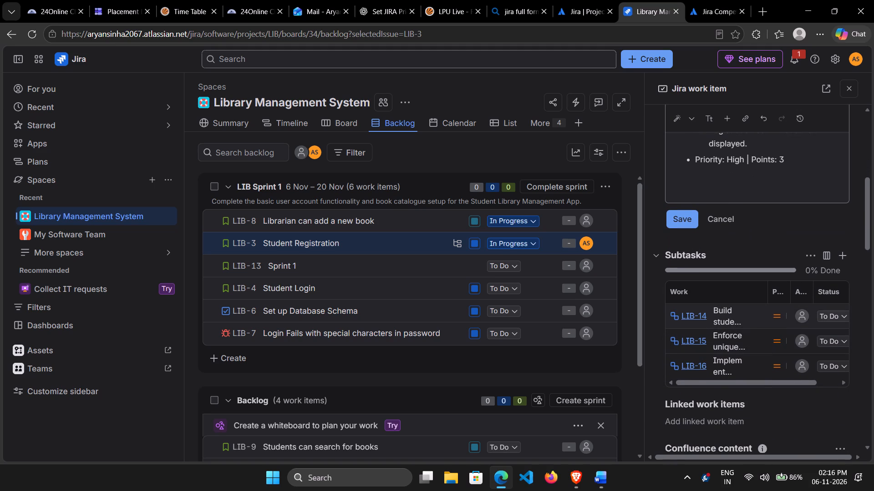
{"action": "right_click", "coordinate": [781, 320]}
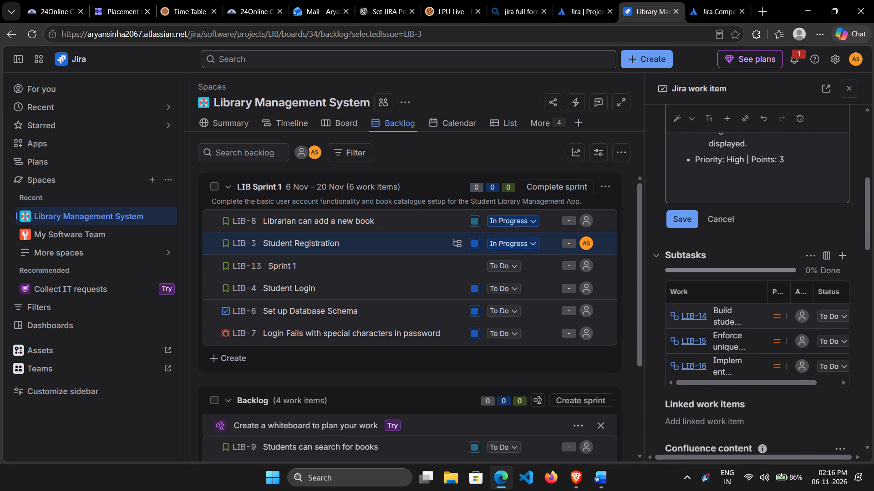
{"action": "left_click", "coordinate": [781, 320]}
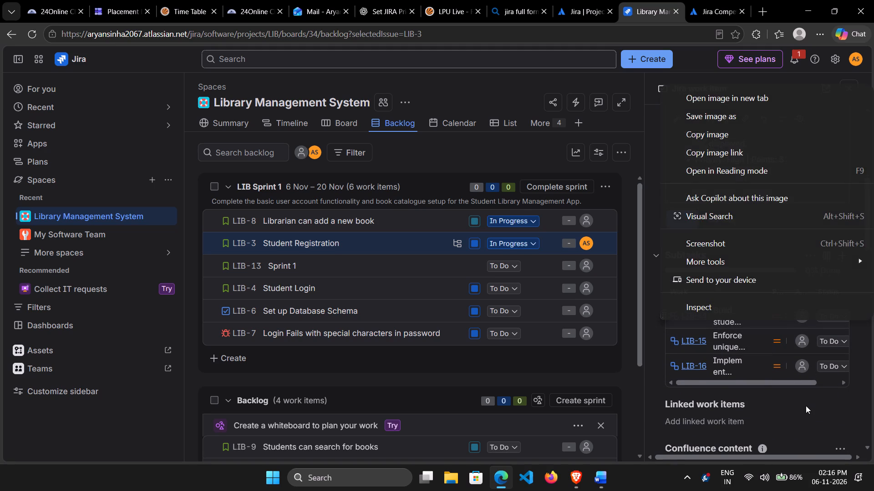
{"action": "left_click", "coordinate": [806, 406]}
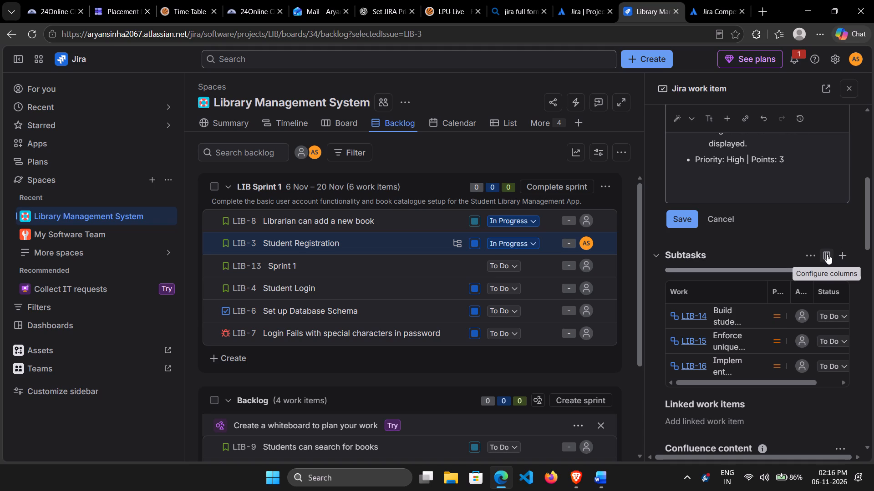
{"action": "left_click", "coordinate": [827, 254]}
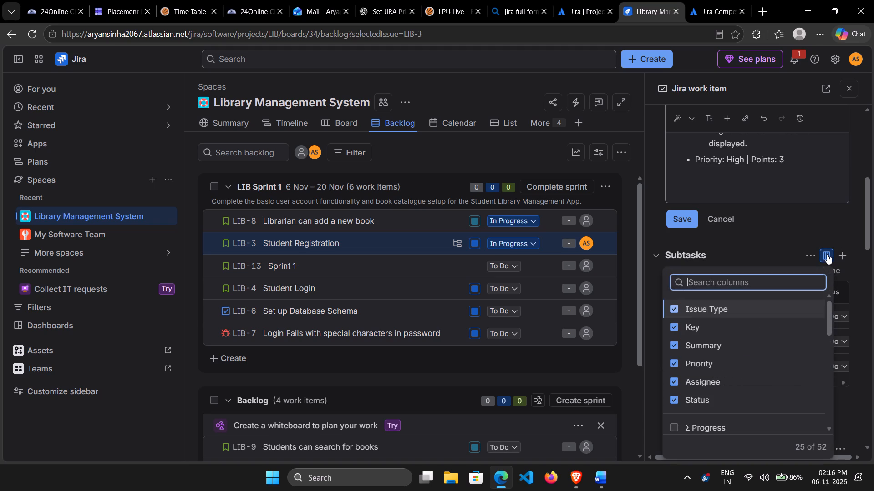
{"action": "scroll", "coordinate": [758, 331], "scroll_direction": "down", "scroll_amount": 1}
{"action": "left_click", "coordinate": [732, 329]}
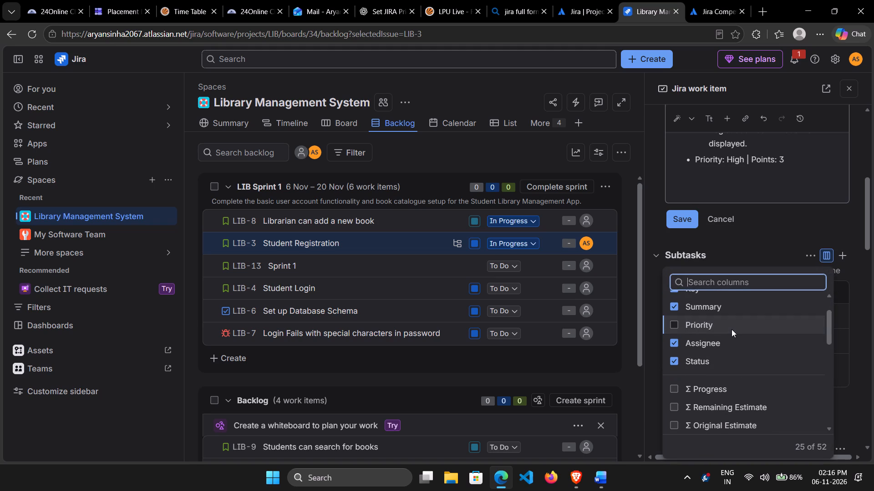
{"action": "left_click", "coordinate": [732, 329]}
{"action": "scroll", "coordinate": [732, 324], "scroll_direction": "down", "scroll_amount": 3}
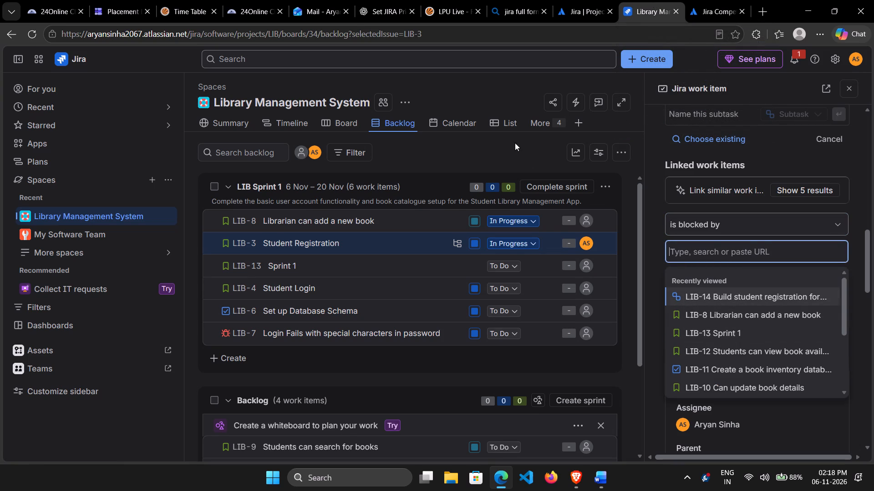
{"action": "left_click", "coordinate": [381, 0]}
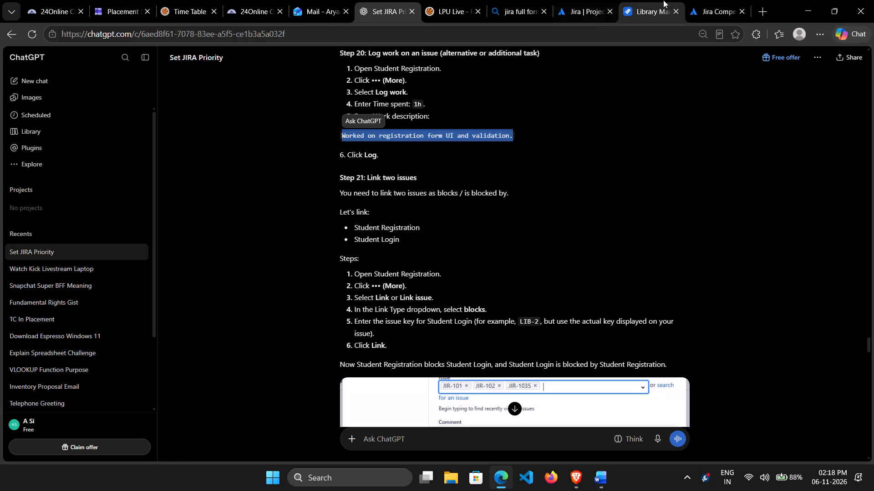
{"action": "left_click", "coordinate": [702, 0]}
{"action": "left_click", "coordinate": [678, 0]}
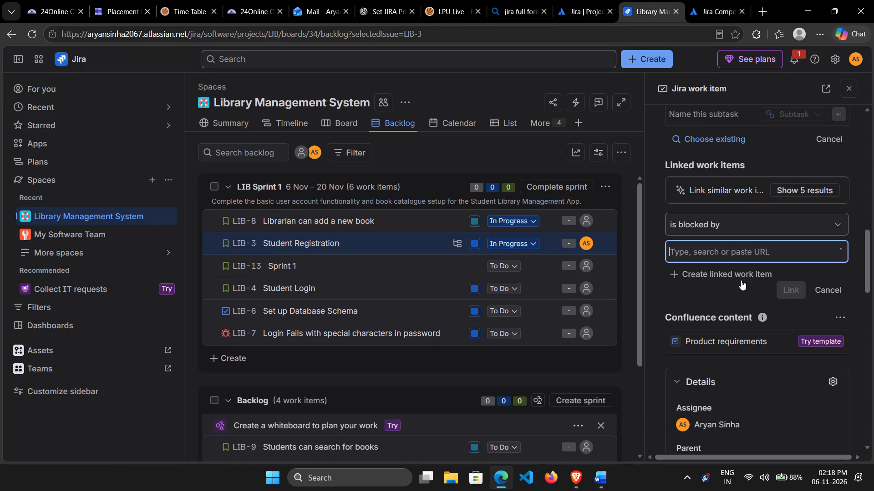
{"action": "left_click", "coordinate": [762, 257]}
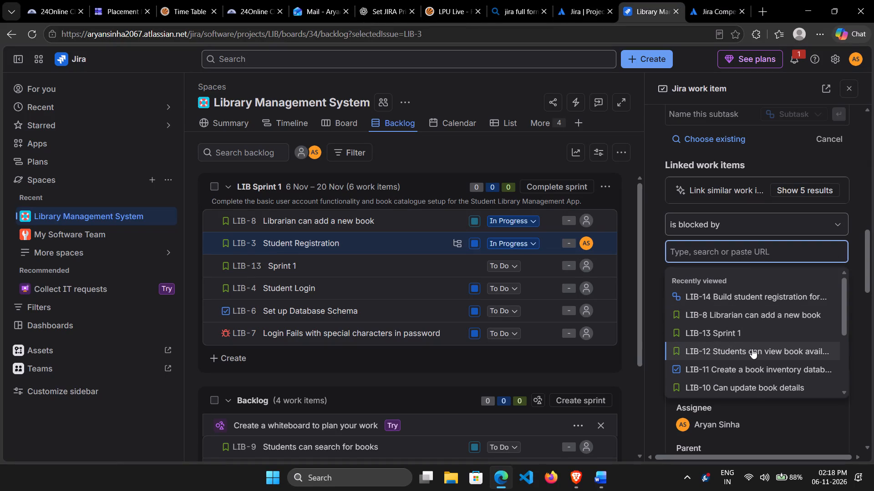
{"action": "left_click", "coordinate": [752, 349]}
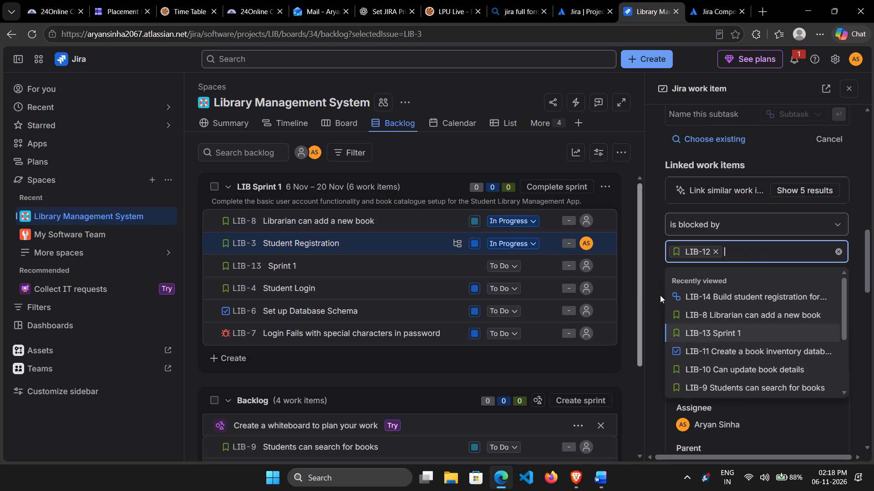
{"action": "left_click", "coordinate": [660, 295]}
{"action": "left_click", "coordinate": [784, 291]}
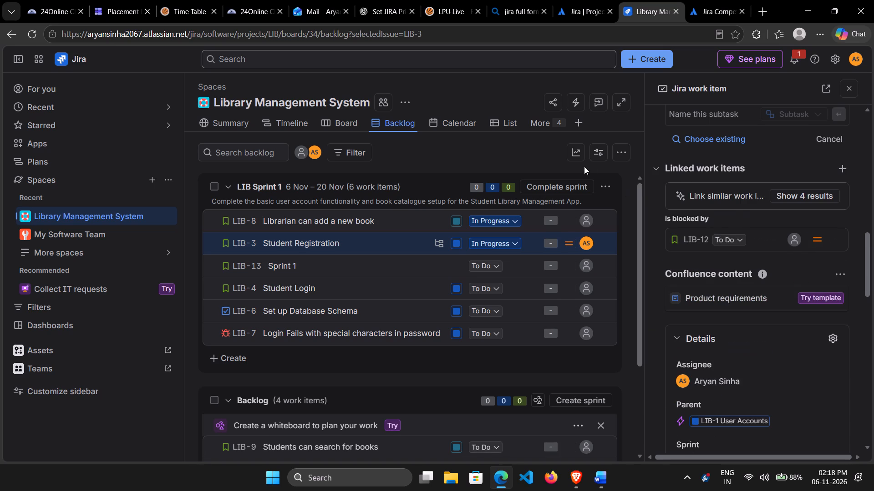
Read Steps 22 to 24 in the ChatGPT instructions on the Burndown Chart, Sprint Report and sprint completion, and close that page.
{"action": "left_click", "coordinate": [377, 0]}
{"action": "scroll", "coordinate": [413, 234], "scroll_direction": "down", "scroll_amount": 2}
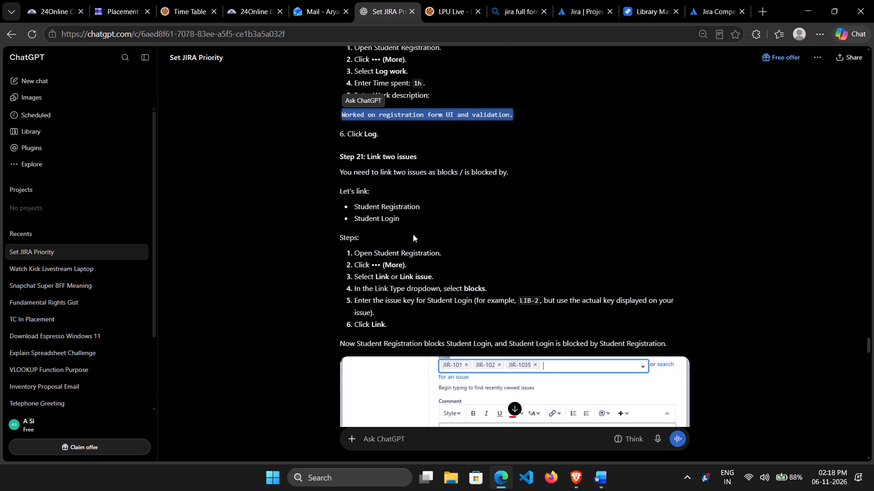
{"action": "scroll", "coordinate": [413, 234], "scroll_direction": "down", "scroll_amount": 4}
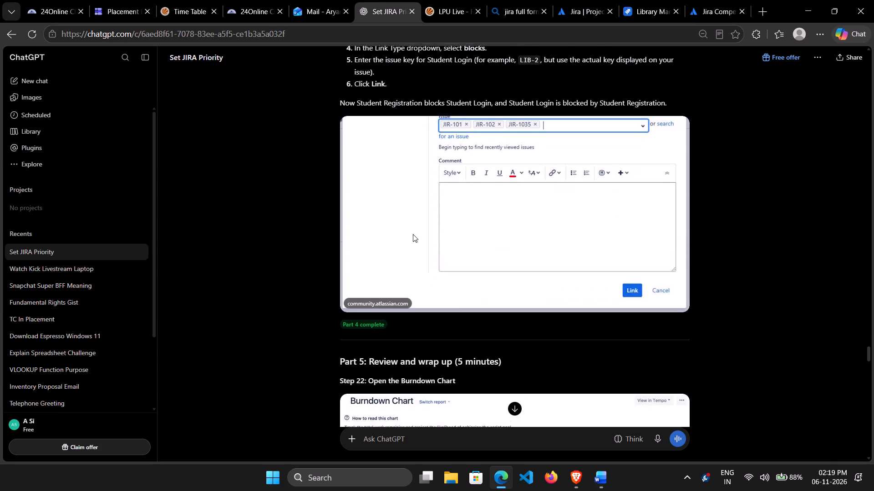
{"action": "scroll", "coordinate": [413, 234], "scroll_direction": "down", "scroll_amount": 3}
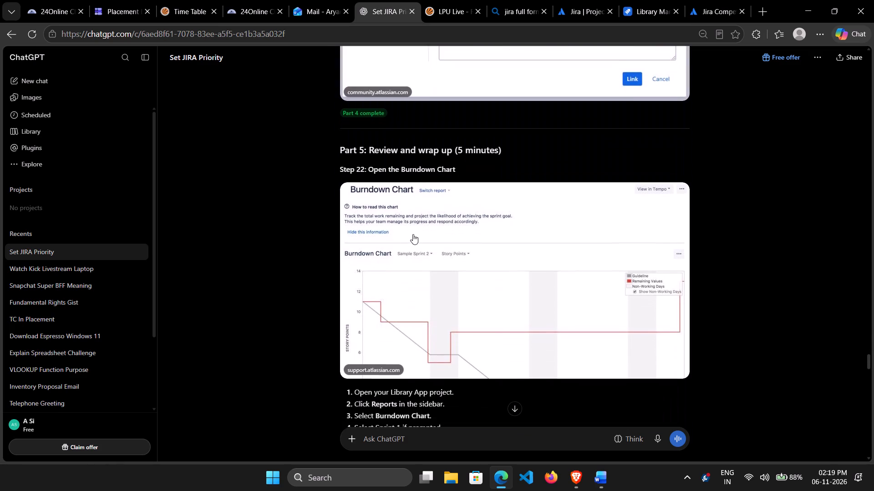
{"action": "scroll", "coordinate": [413, 234], "scroll_direction": "down", "scroll_amount": 2}
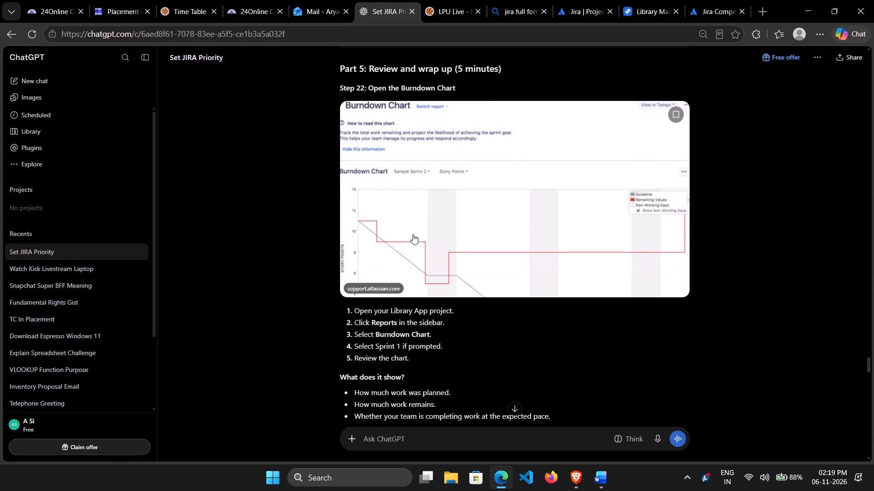
{"action": "scroll", "coordinate": [413, 234], "scroll_direction": "down", "scroll_amount": 3}
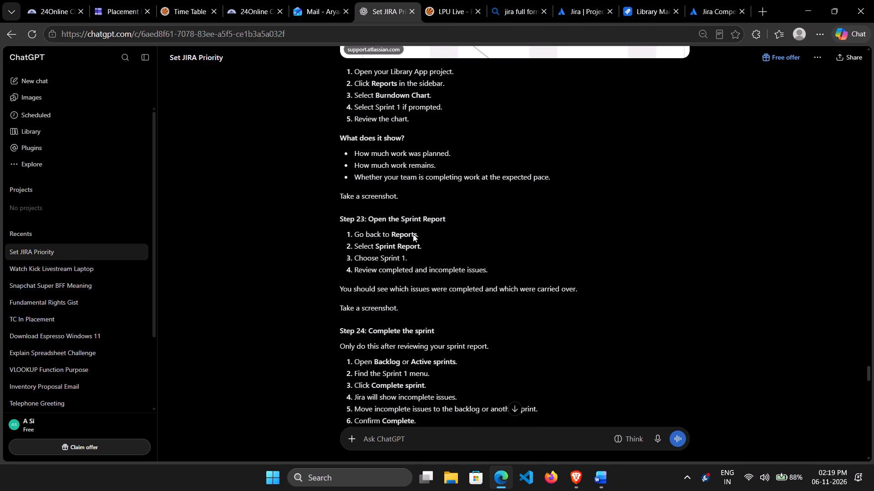
{"action": "scroll", "coordinate": [413, 234], "scroll_direction": "down", "scroll_amount": 1}
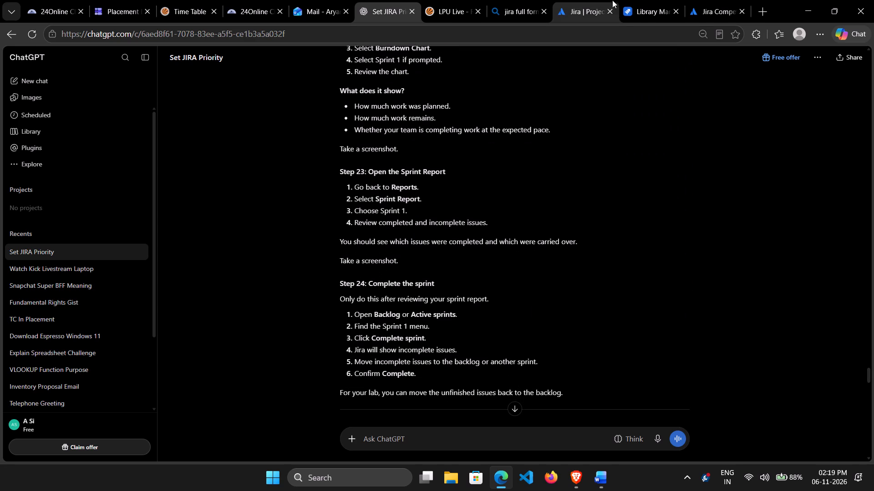
{"action": "left_click", "coordinate": [410, 11]}
Return to the Library Management System space in Jira and open its Reports overview.
{"action": "left_click", "coordinate": [560, 5]}
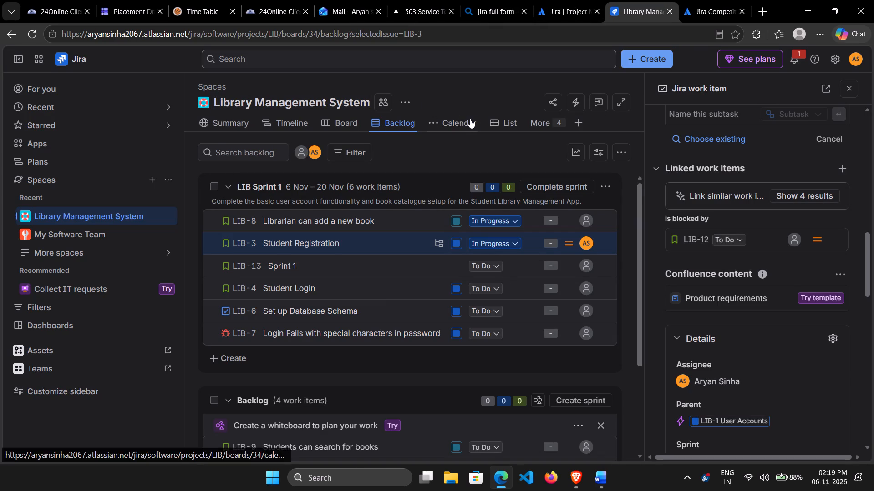
{"action": "left_click", "coordinate": [548, 120]}
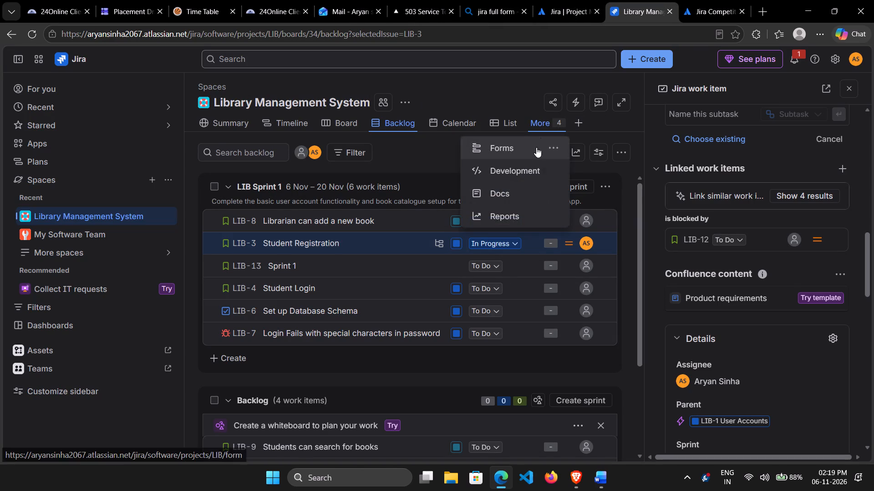
{"action": "left_click", "coordinate": [518, 217]}
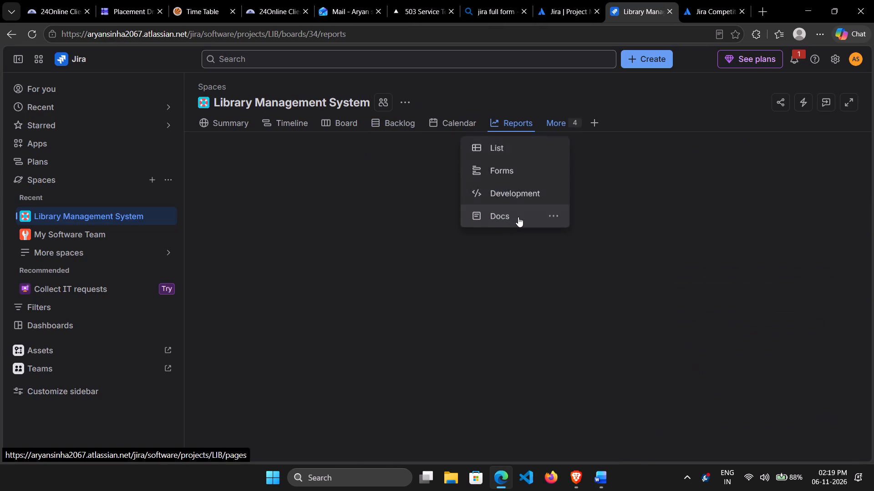
Switch to the Jira lab task document in Word and check the Part 5 tasks and the Deliverables list.
{"action": "left_click", "coordinate": [615, 490]}
{"action": "left_click", "coordinate": [606, 481]}
{"action": "left_click", "coordinate": [487, 350]}
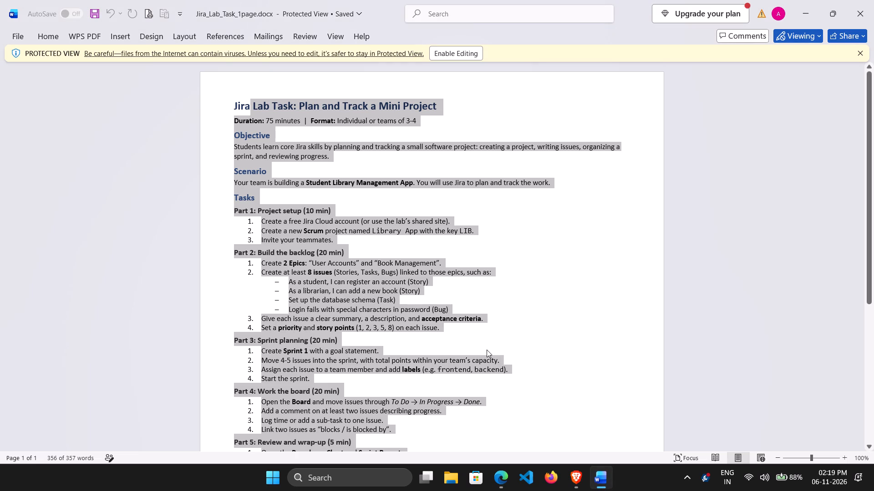
{"action": "scroll", "coordinate": [487, 350], "scroll_direction": "down", "scroll_amount": 2}
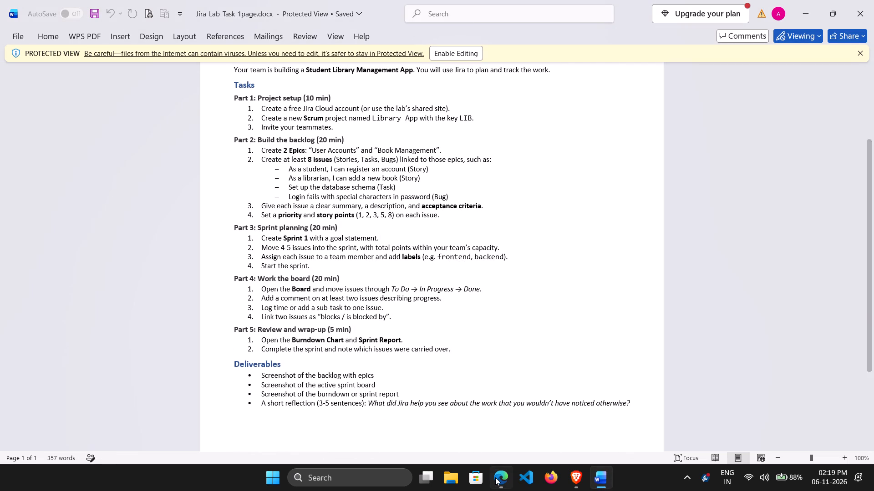
Switch back to Jira and open the Sprint burndown chart from the additional reports.
{"action": "left_click", "coordinate": [495, 477]}
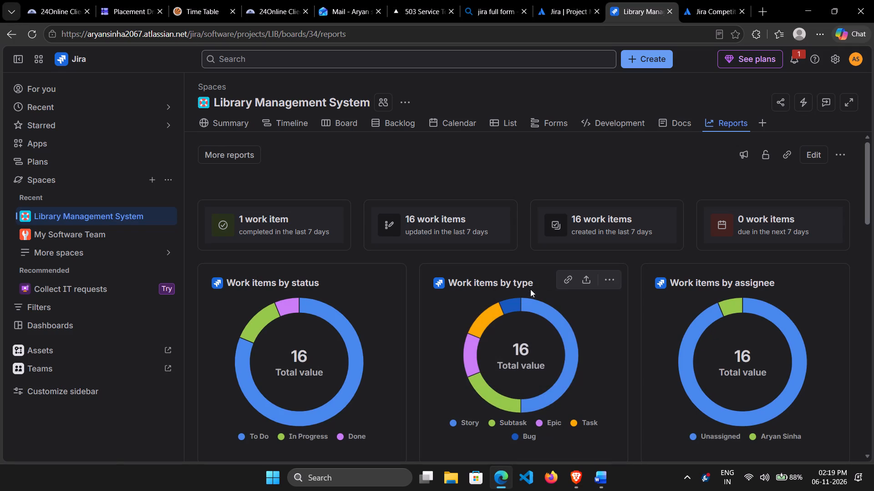
{"action": "left_click", "coordinate": [249, 157]}
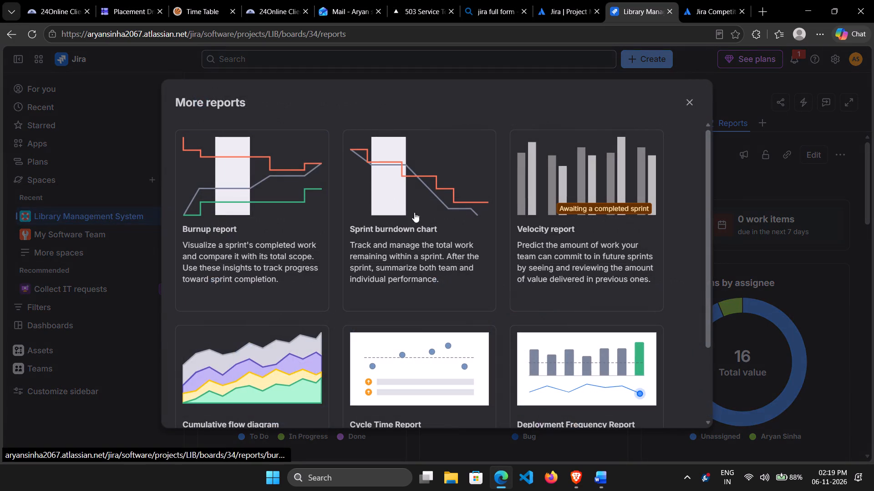
{"action": "left_click", "coordinate": [424, 225]}
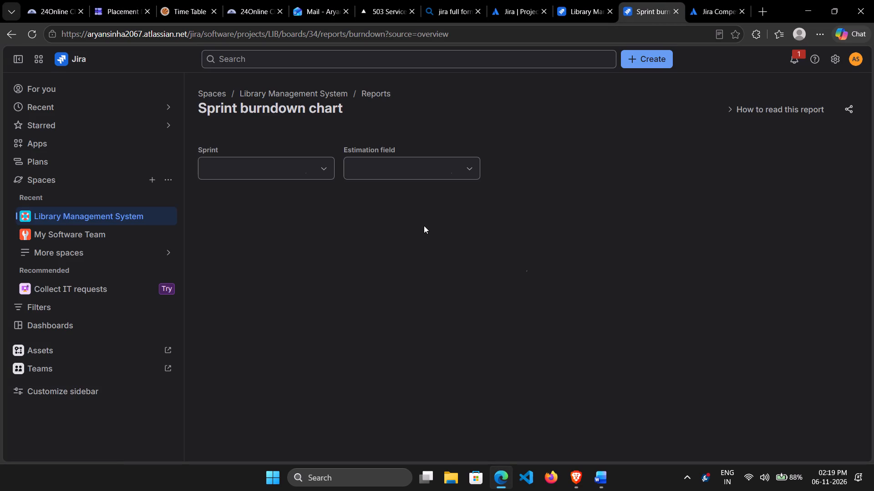
Examine LIB Sprint 1's burndown chart, scope changes log, and incomplete and completed work items.
{"action": "scroll", "coordinate": [424, 225], "scroll_direction": "down", "scroll_amount": 3}
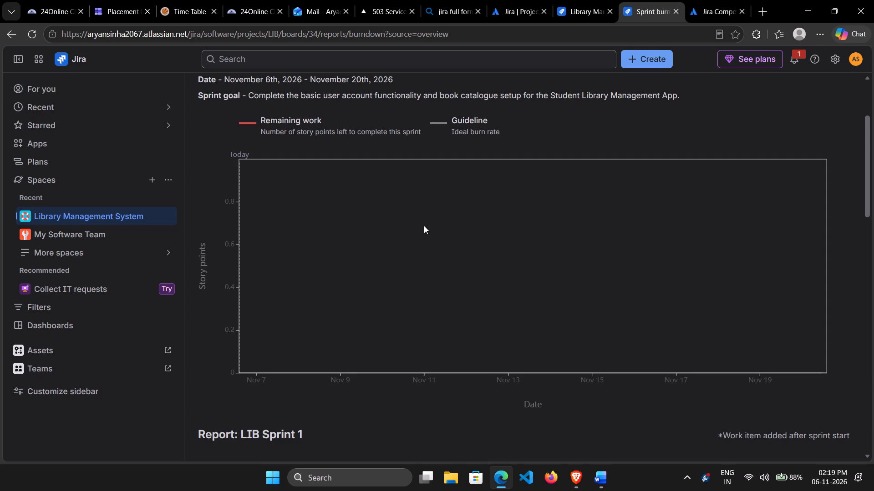
{"action": "scroll", "coordinate": [424, 225], "scroll_direction": "down", "scroll_amount": 6}
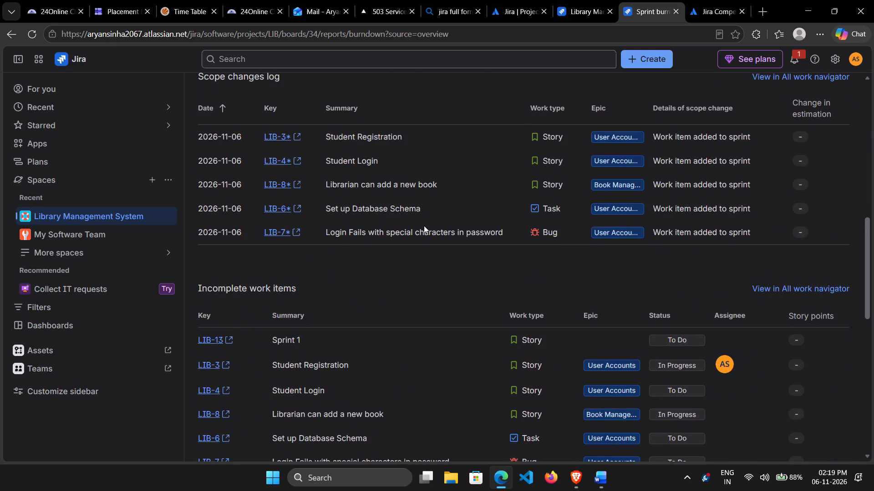
{"action": "scroll", "coordinate": [424, 225], "scroll_direction": "down", "scroll_amount": 2}
{"action": "scroll", "coordinate": [424, 225], "scroll_direction": "up", "scroll_amount": 1}
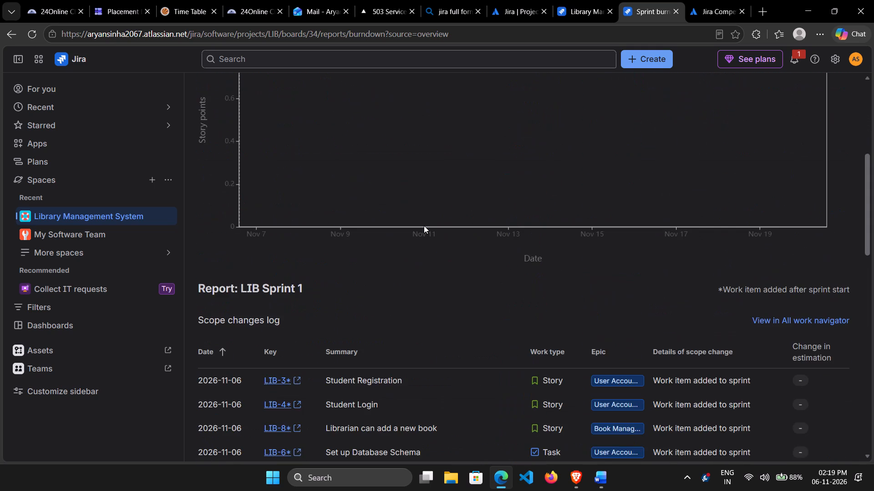
{"action": "scroll", "coordinate": [424, 225], "scroll_direction": "down", "scroll_amount": 10}
{"action": "scroll", "coordinate": [424, 225], "scroll_direction": "up", "scroll_amount": 1}
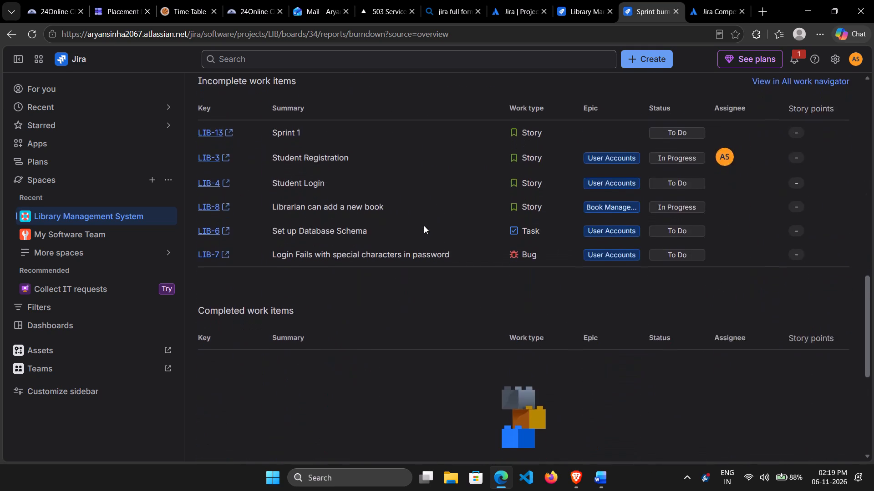
{"action": "scroll", "coordinate": [424, 225], "scroll_direction": "up", "scroll_amount": 1}
{"action": "scroll", "coordinate": [424, 225], "scroll_direction": "down", "scroll_amount": 1}
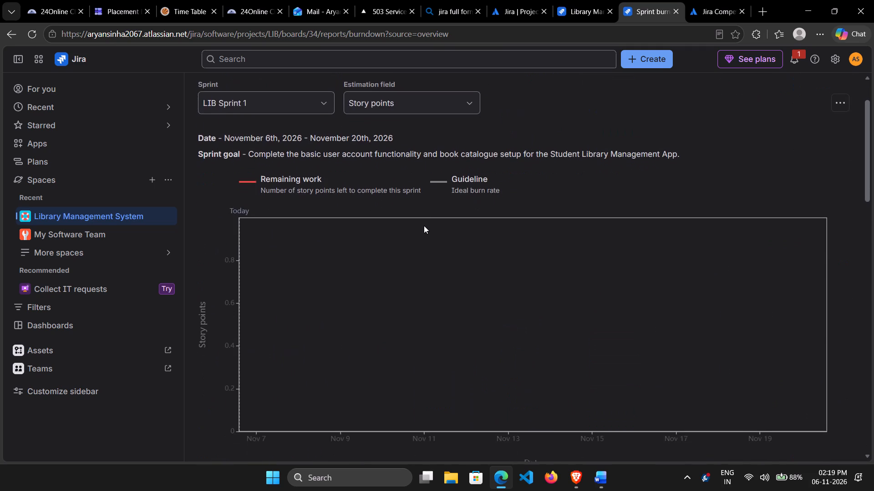
{"action": "scroll", "coordinate": [424, 225], "scroll_direction": "down", "scroll_amount": 5}
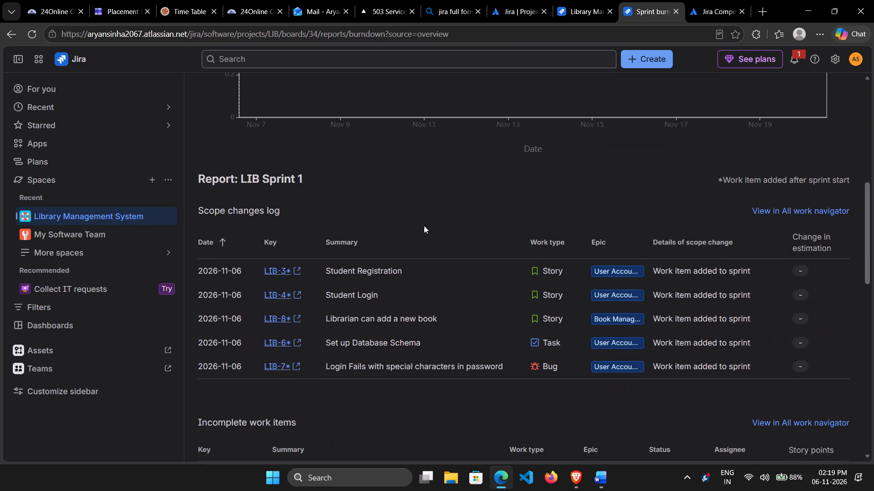
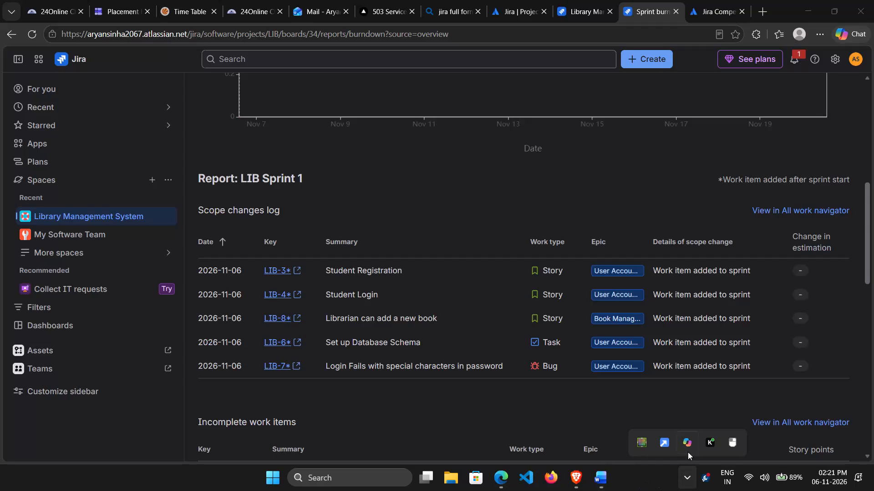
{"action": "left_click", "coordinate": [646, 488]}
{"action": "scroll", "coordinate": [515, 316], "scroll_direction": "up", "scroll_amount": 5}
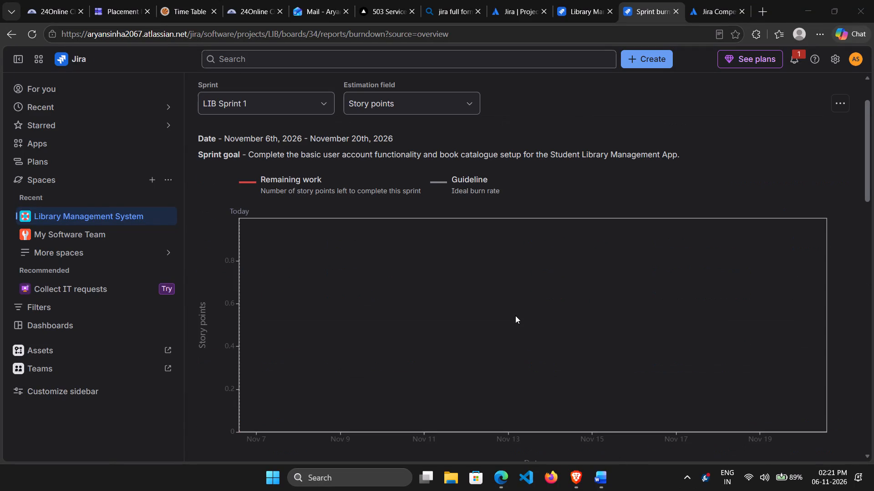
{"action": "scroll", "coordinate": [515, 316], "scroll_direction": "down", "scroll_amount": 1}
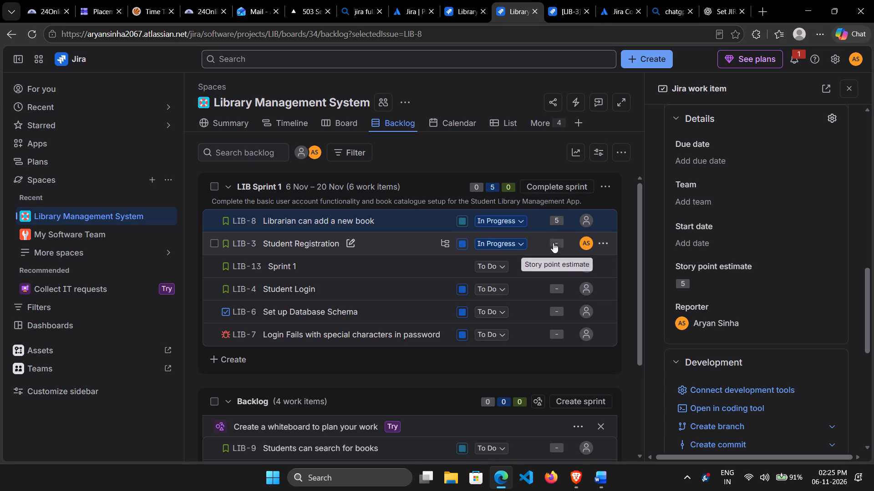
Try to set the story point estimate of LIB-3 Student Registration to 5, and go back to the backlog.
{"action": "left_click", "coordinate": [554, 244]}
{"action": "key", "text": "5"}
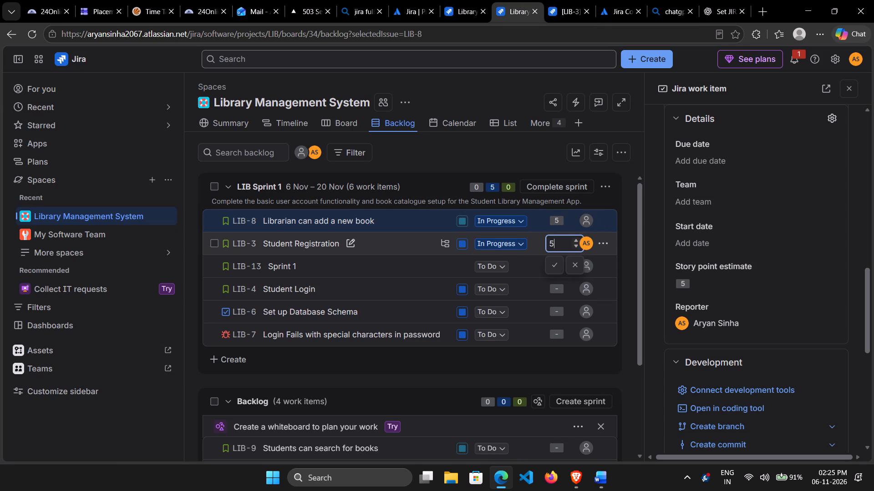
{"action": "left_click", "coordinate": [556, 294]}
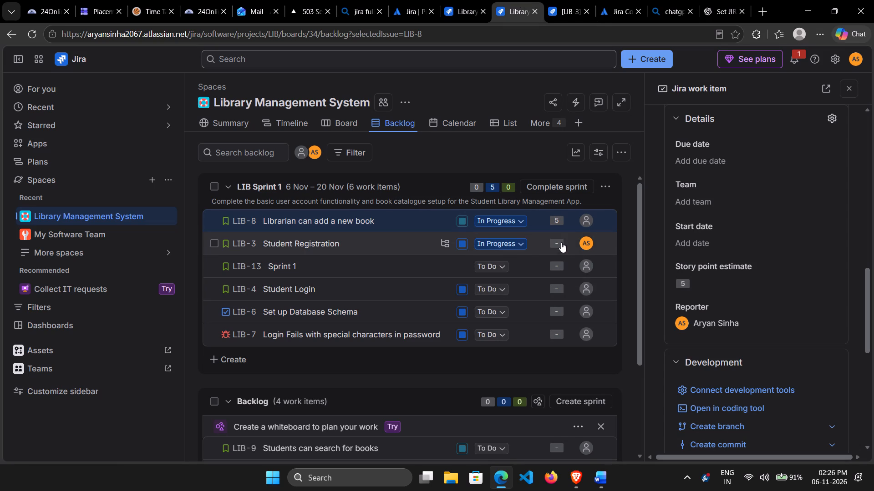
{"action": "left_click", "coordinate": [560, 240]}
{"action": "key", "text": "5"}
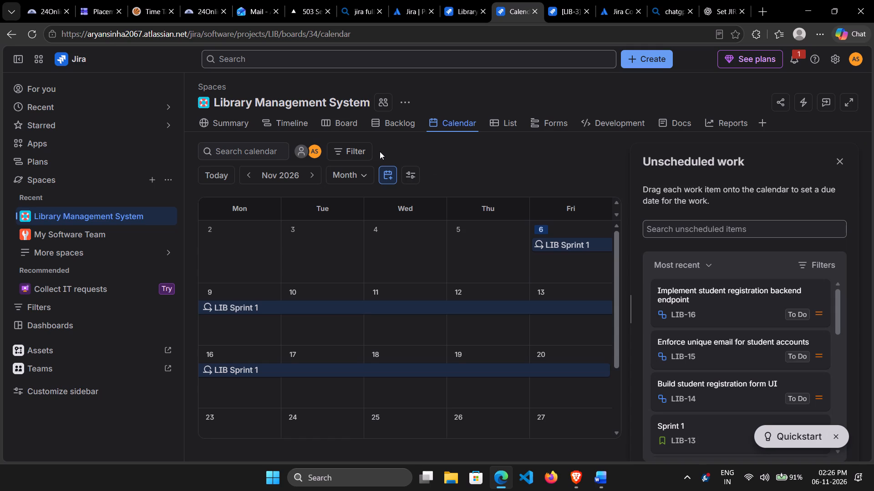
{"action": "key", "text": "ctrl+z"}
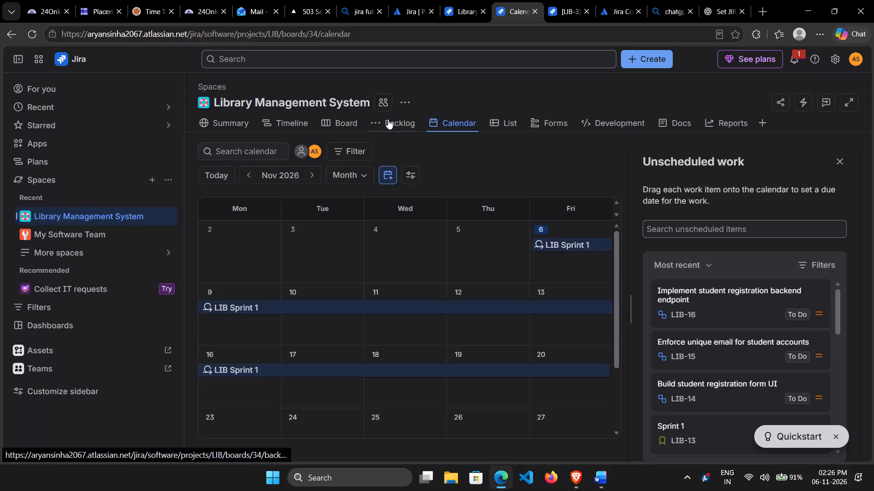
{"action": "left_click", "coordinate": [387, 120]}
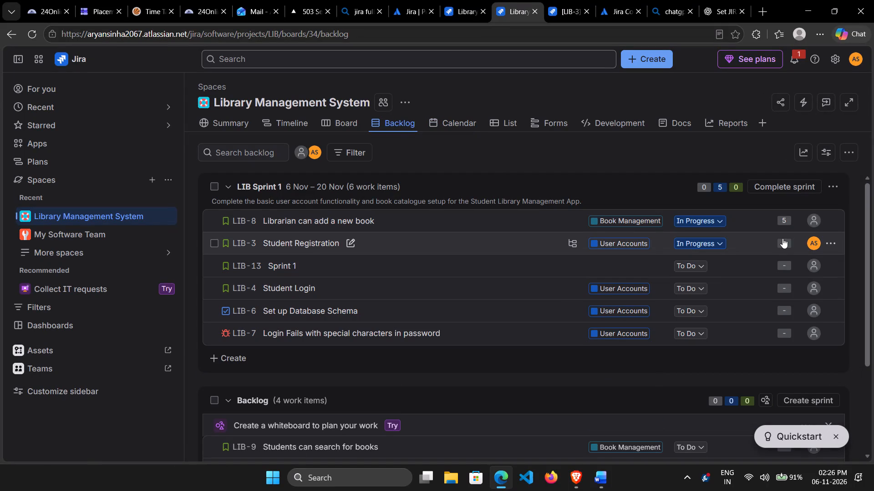
Set the story point estimate of LIB-3 Student Registration in LIB Sprint 1 to 5.
{"action": "left_click", "coordinate": [781, 242]}
{"action": "key", "text": "5"}
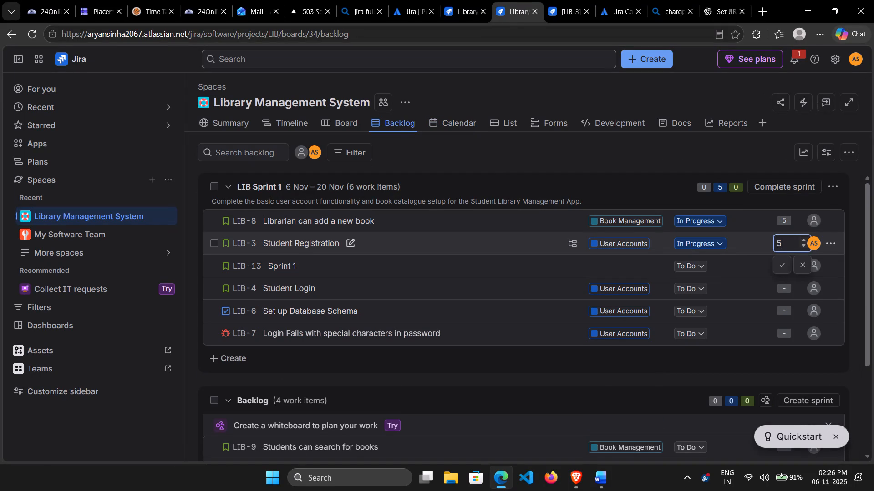
{"action": "left_click", "coordinate": [778, 266]}
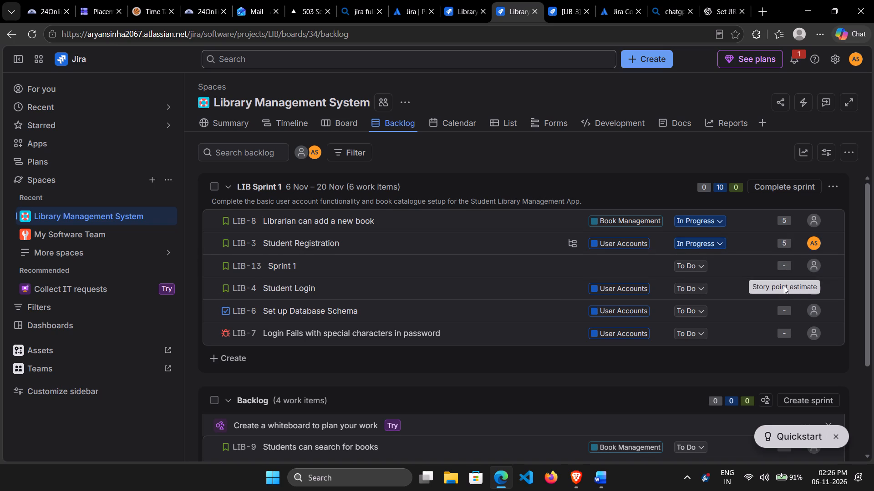
Open the story point estimate of LIB-4 Student Login for editing.
{"action": "left_click", "coordinate": [784, 286]}
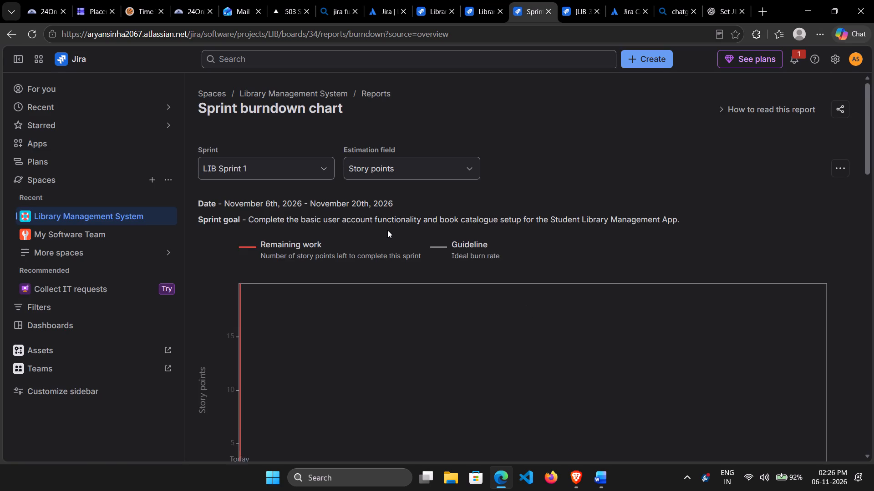
Examine LIB Sprint 1's burndown chart and the scope changes log with its changes in estimation.
{"action": "scroll", "coordinate": [387, 230], "scroll_direction": "down", "scroll_amount": 2}
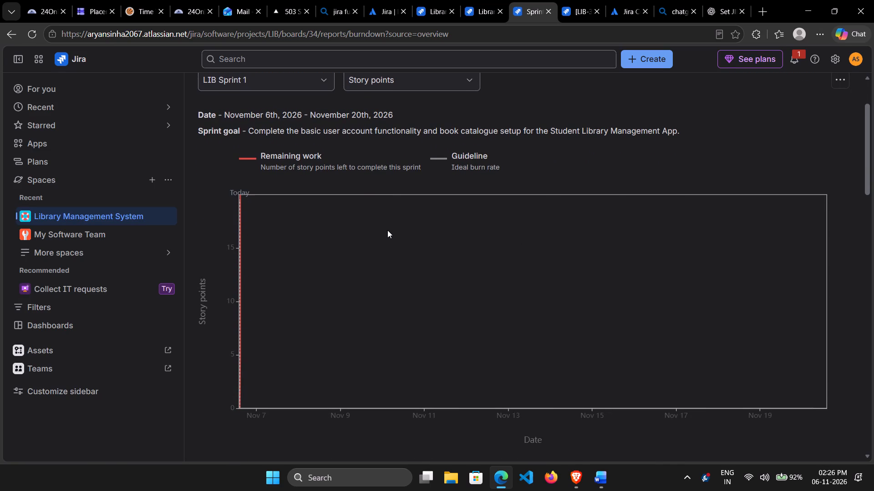
{"action": "scroll", "coordinate": [387, 230], "scroll_direction": "down", "scroll_amount": 2}
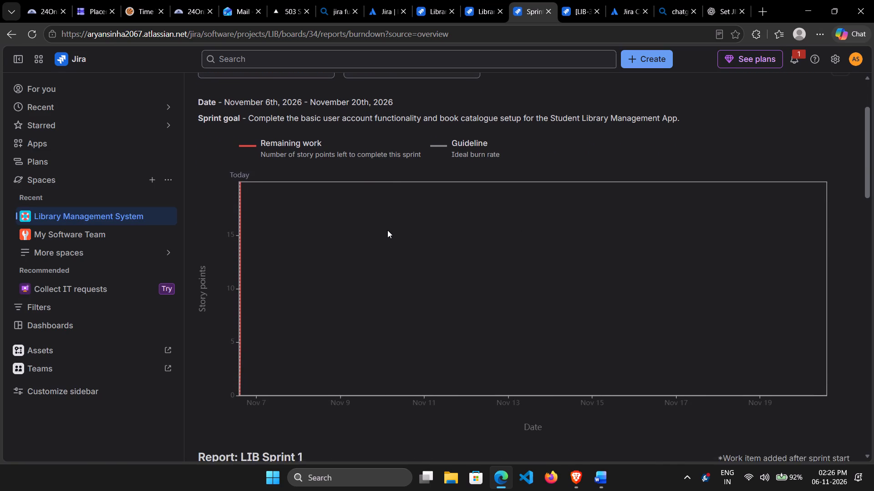
{"action": "scroll", "coordinate": [387, 230], "scroll_direction": "down", "scroll_amount": 6}
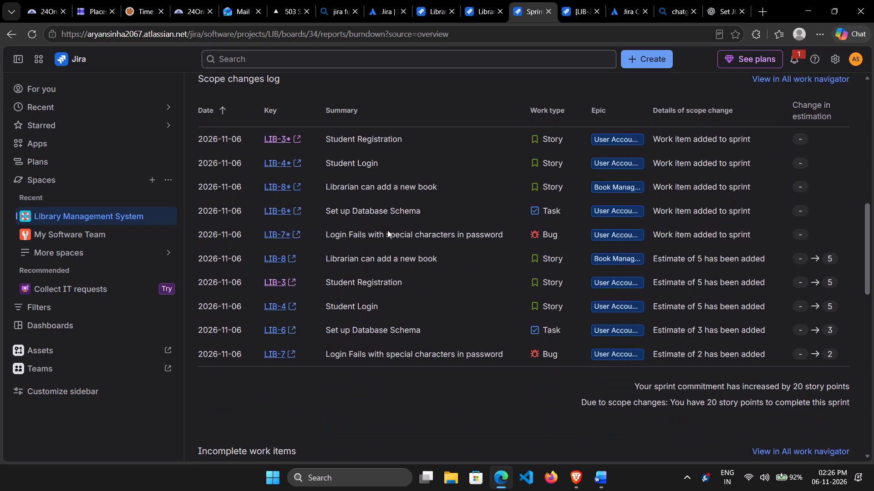
{"action": "scroll", "coordinate": [387, 230], "scroll_direction": "down", "scroll_amount": 1}
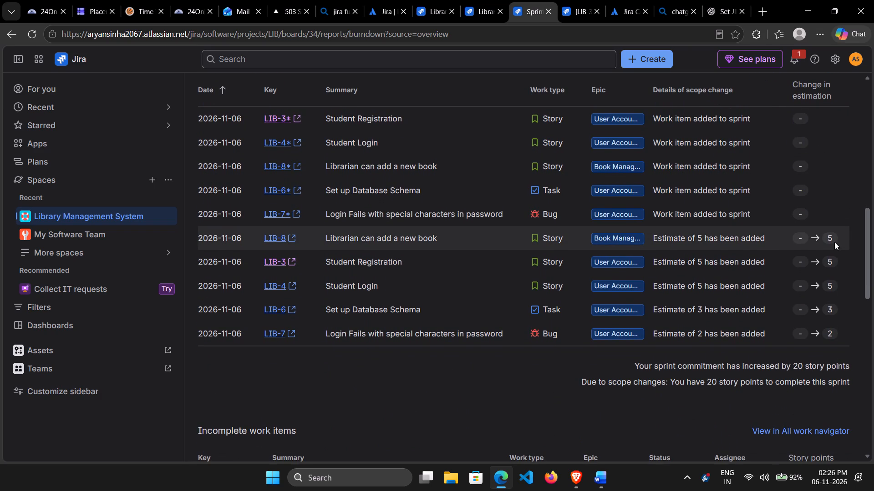
{"action": "left_click", "coordinate": [833, 240]}
{"action": "scroll", "coordinate": [833, 240], "scroll_direction": "up", "scroll_amount": 1}
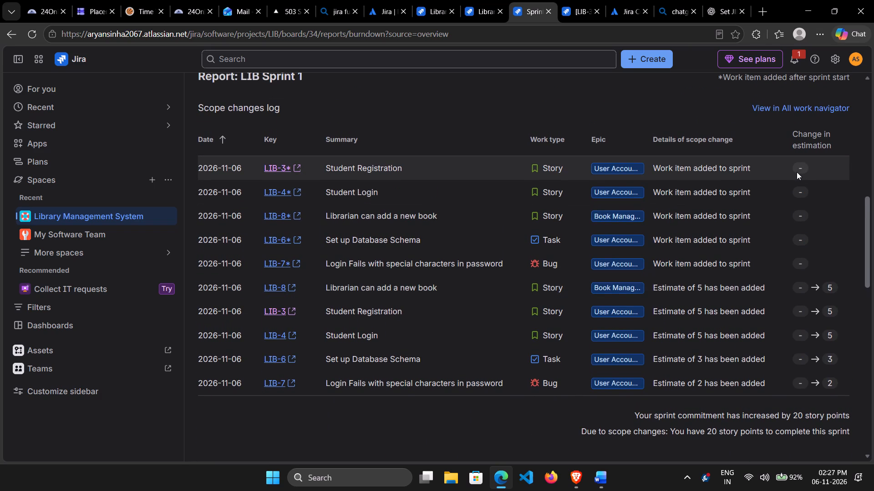
Return to the Library Management System backlog and set the story point estimate of LIB-9 Students can search for books to 5.
{"action": "left_click", "coordinate": [495, 0]}
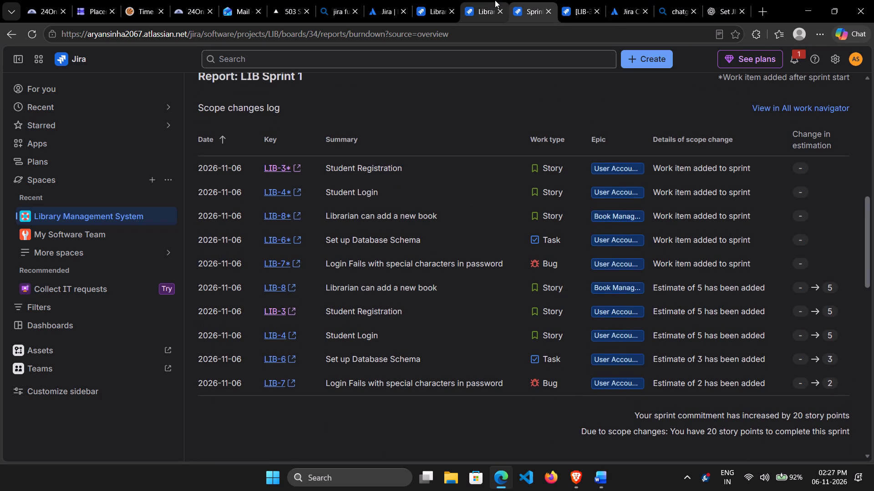
{"action": "left_click", "coordinate": [447, 1]}
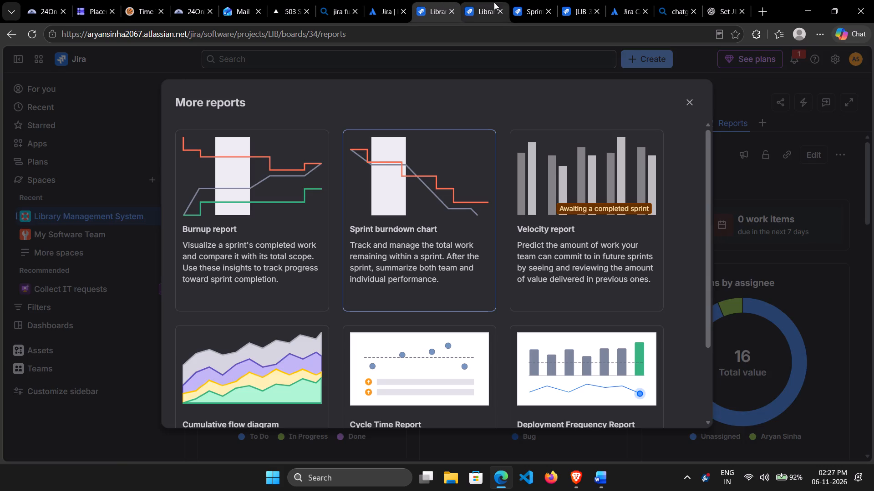
{"action": "left_click", "coordinate": [494, 2]}
{"action": "left_click", "coordinate": [688, 101]}
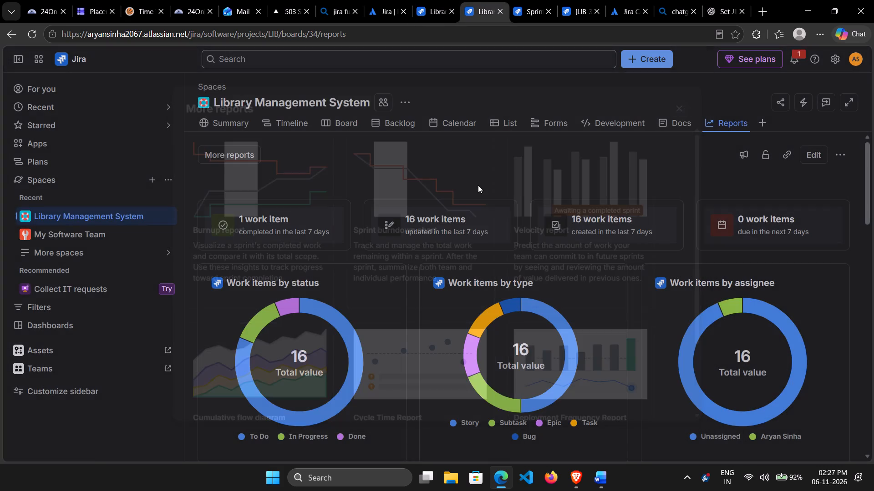
{"action": "left_click", "coordinate": [396, 125]}
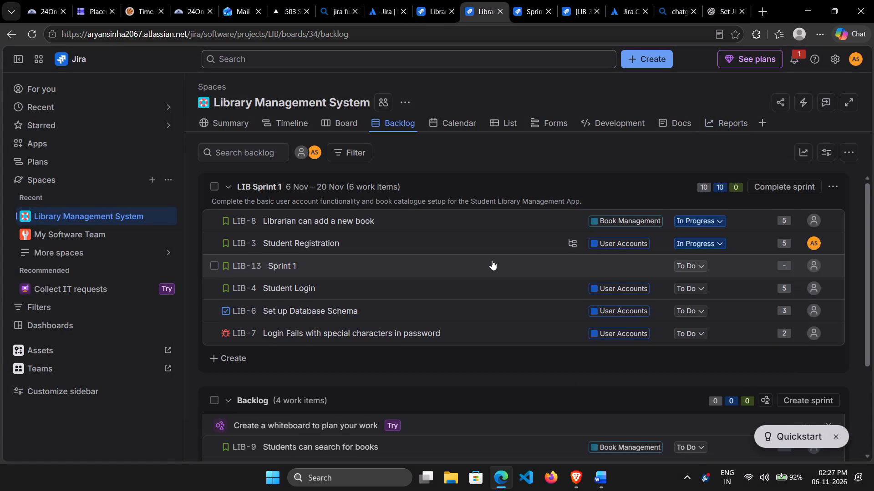
{"action": "scroll", "coordinate": [492, 260], "scroll_direction": "down", "scroll_amount": 3}
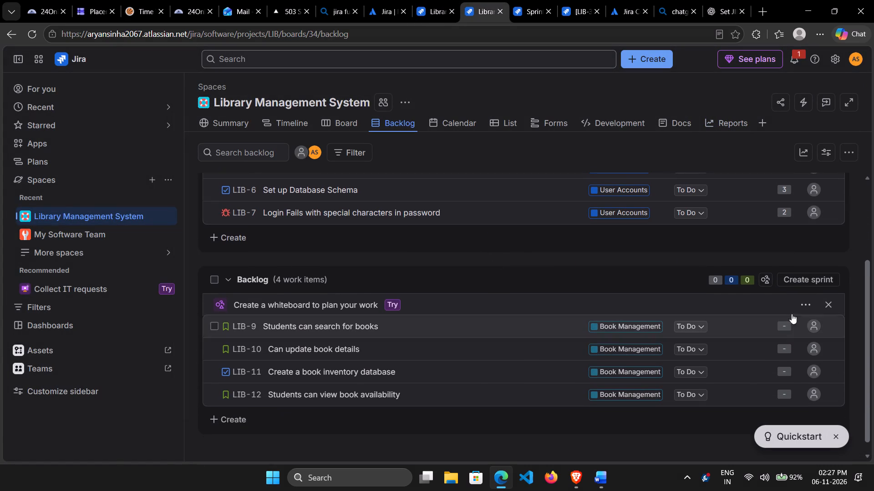
{"action": "left_click", "coordinate": [781, 322]}
{"action": "left_click", "coordinate": [783, 326]}
{"action": "triple_click", "coordinate": [803, 323]}
{"action": "left_click", "coordinate": [803, 323]}
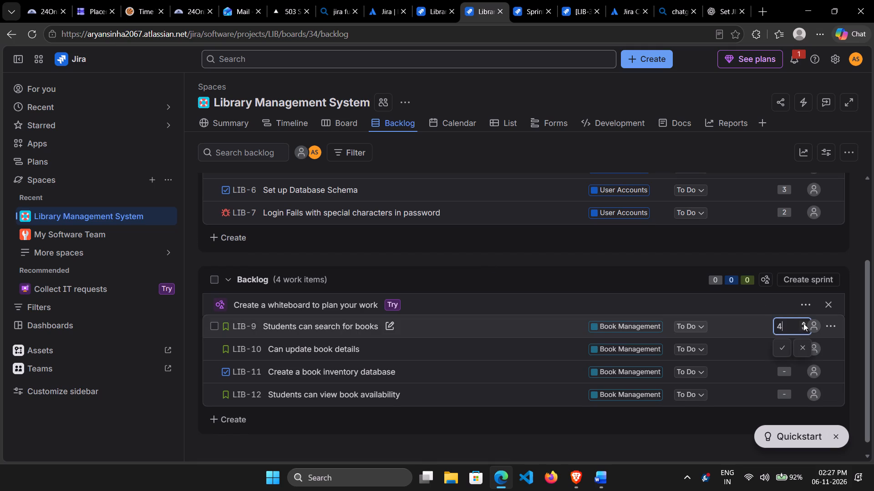
{"action": "left_click", "coordinate": [803, 323]}
{"action": "left_click", "coordinate": [782, 347]}
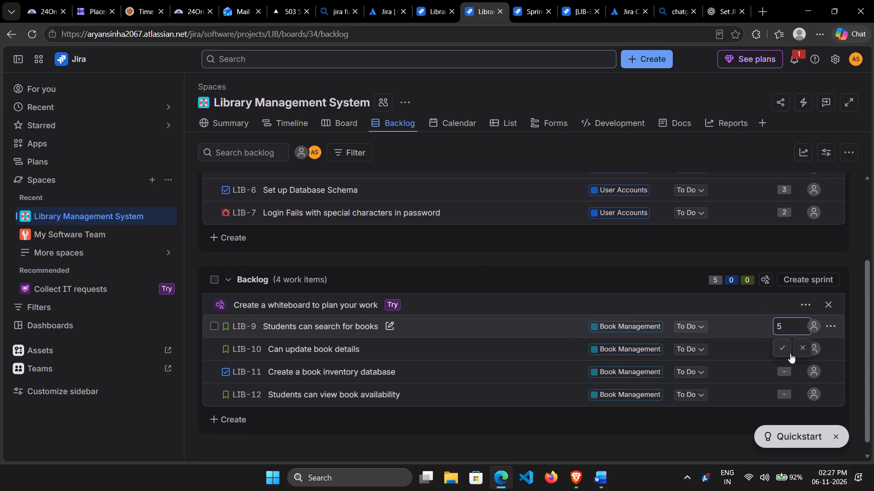
Confirm the LIB-9 estimate and set the story point estimate of LIB-10 Can update book details to 4.
{"action": "left_click", "coordinate": [785, 346]}
{"action": "triple_click", "coordinate": [803, 346]}
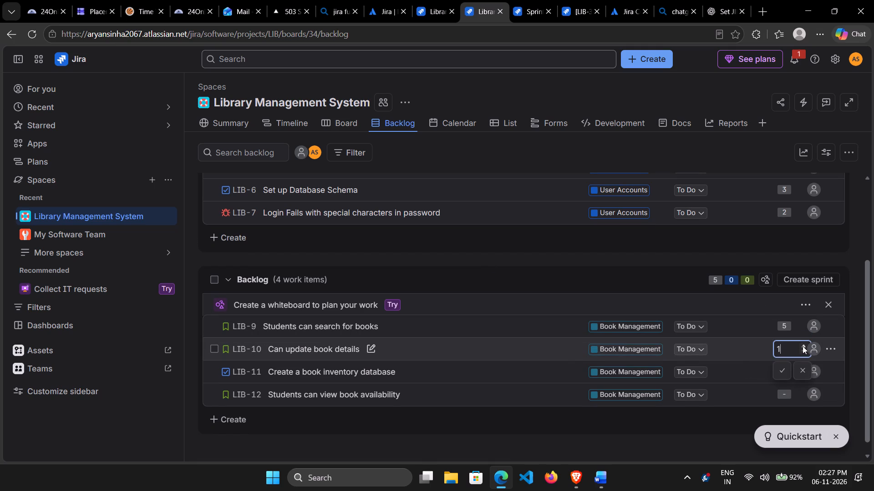
{"action": "left_click", "coordinate": [803, 346]}
{"action": "left_click", "coordinate": [781, 371]}
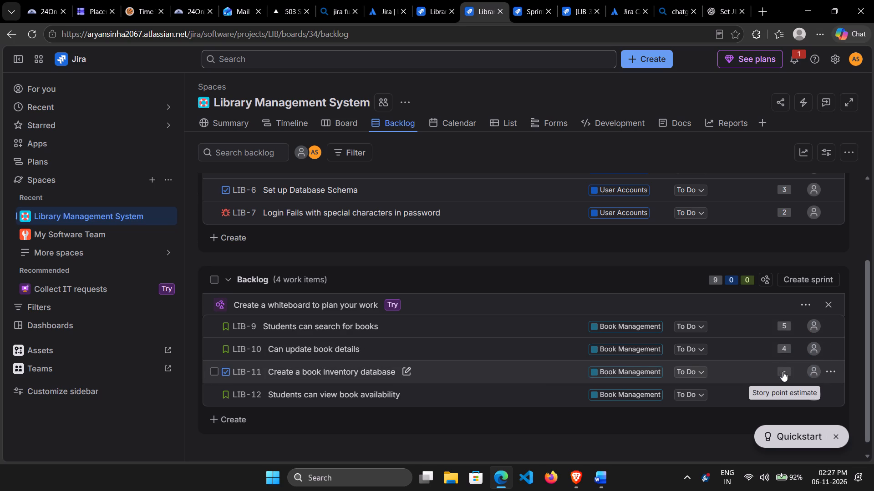
Set the story point estimate of LIB-11 Create a book inventory database to 6.
{"action": "left_click", "coordinate": [783, 371]}
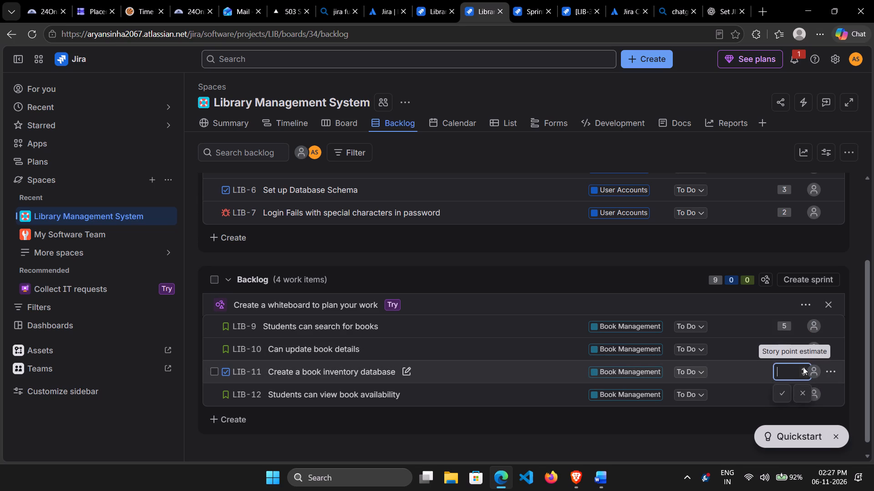
{"action": "triple_click", "coordinate": [803, 367]}
{"action": "triple_click", "coordinate": [803, 367]}
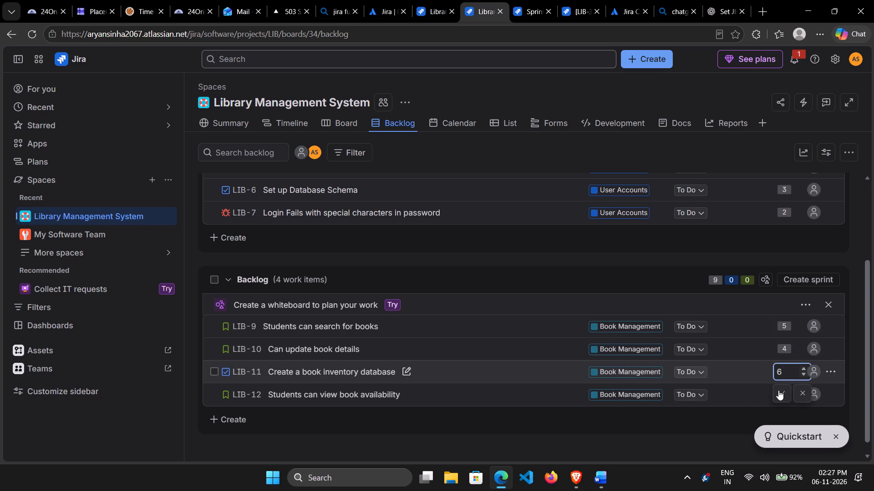
{"action": "left_click", "coordinate": [774, 394]}
Set the story point estimate of LIB-12 Students can view book availability to 4.
{"action": "left_click", "coordinate": [782, 392]}
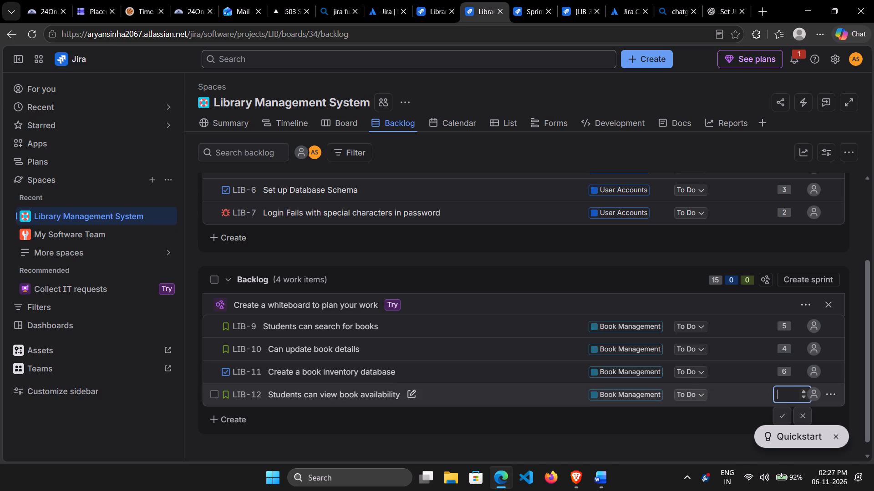
{"action": "triple_click", "coordinate": [803, 391]}
{"action": "left_click", "coordinate": [803, 391]}
{"action": "left_click", "coordinate": [783, 411]}
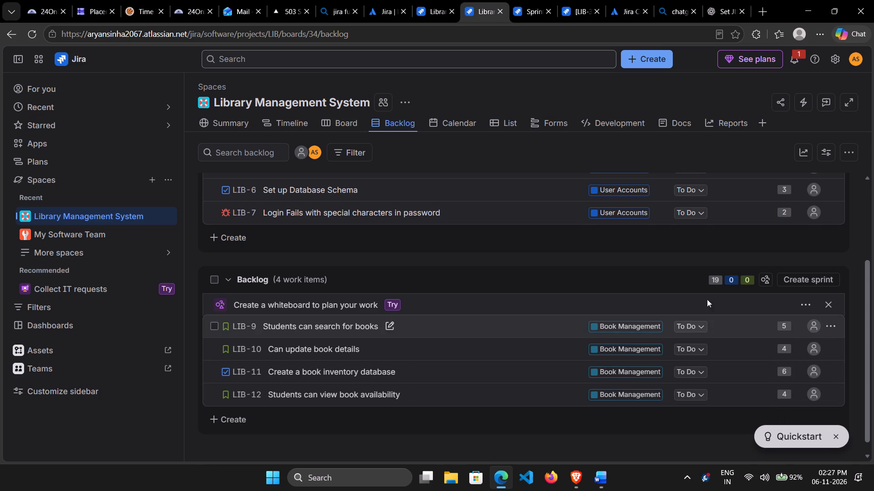
Open the sprint burndown chart for LIB Sprint 1 and examine the chart and its scope changes log.
{"action": "left_click", "coordinate": [724, 126]}
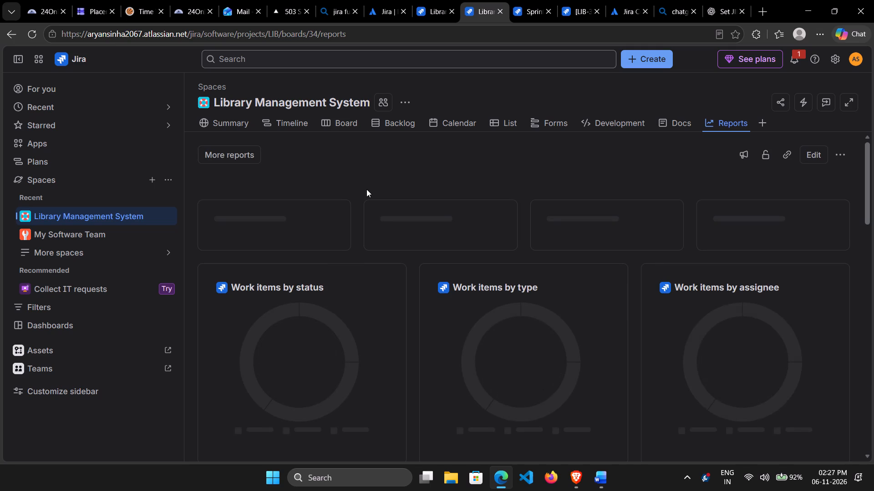
{"action": "left_click", "coordinate": [249, 161]}
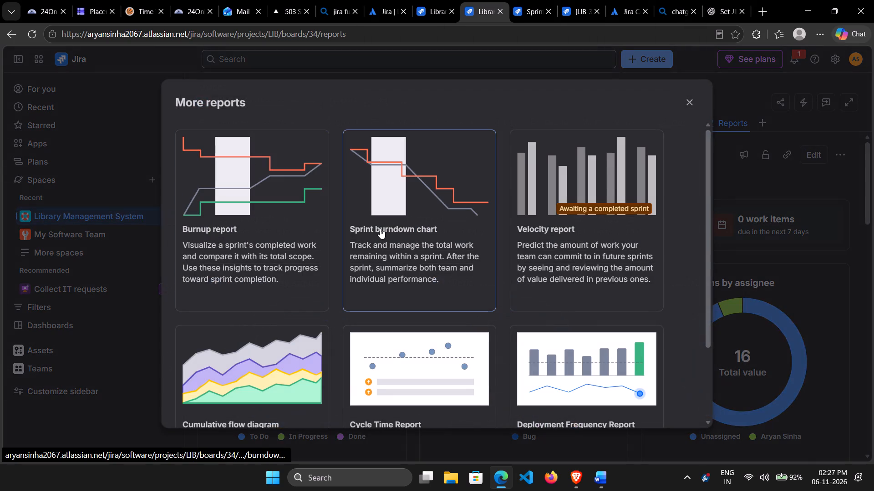
{"action": "left_click", "coordinate": [395, 227]}
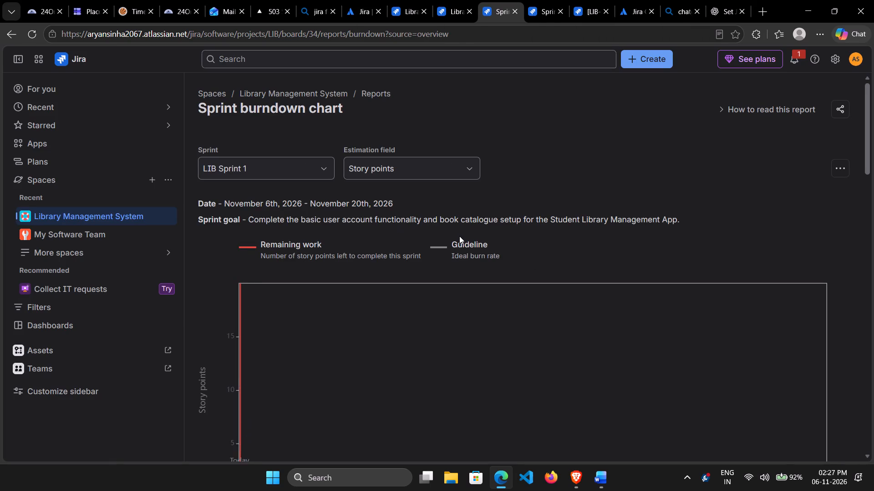
{"action": "scroll", "coordinate": [459, 236], "scroll_direction": "down", "scroll_amount": 3}
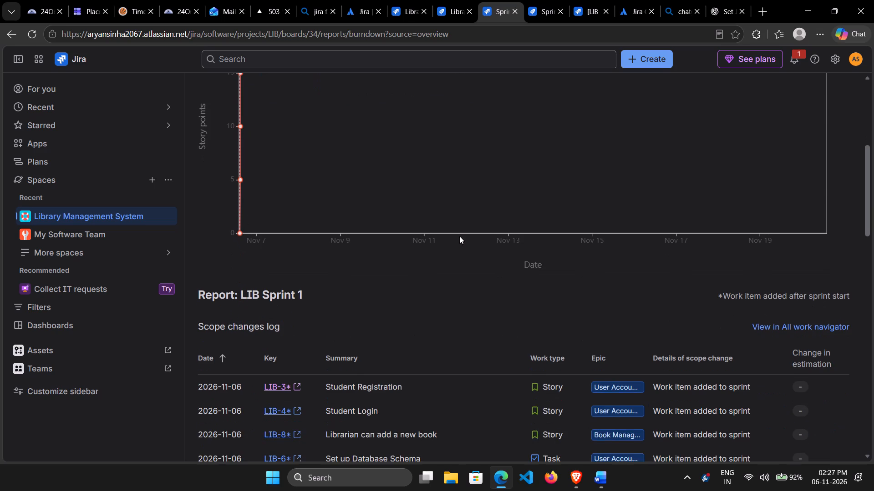
{"action": "scroll", "coordinate": [459, 236], "scroll_direction": "down", "scroll_amount": 5}
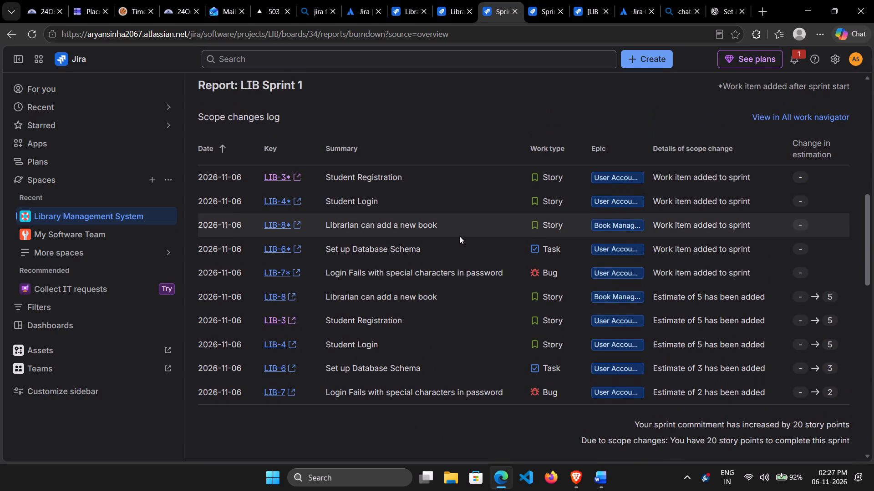
{"action": "left_click", "coordinate": [456, 2]}
{"action": "left_click", "coordinate": [503, 1]}
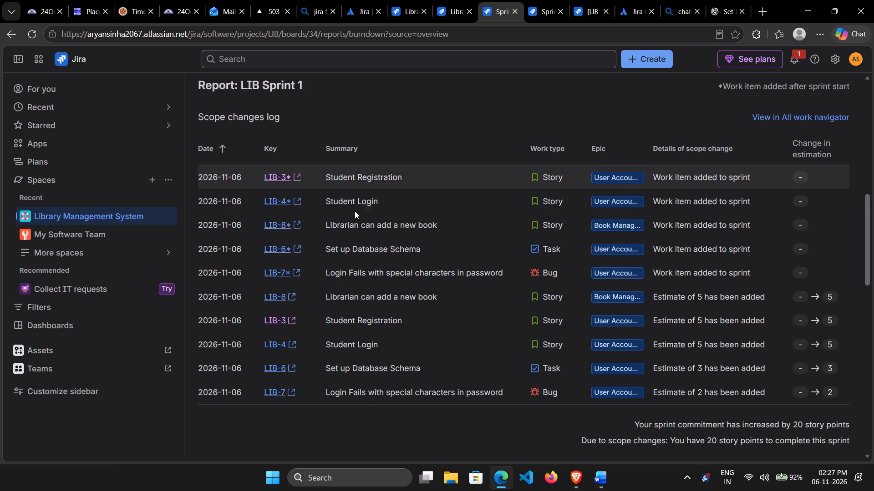
Return to the Library Management System backlog and create a new sprint.
{"action": "left_click", "coordinate": [135, 213]}
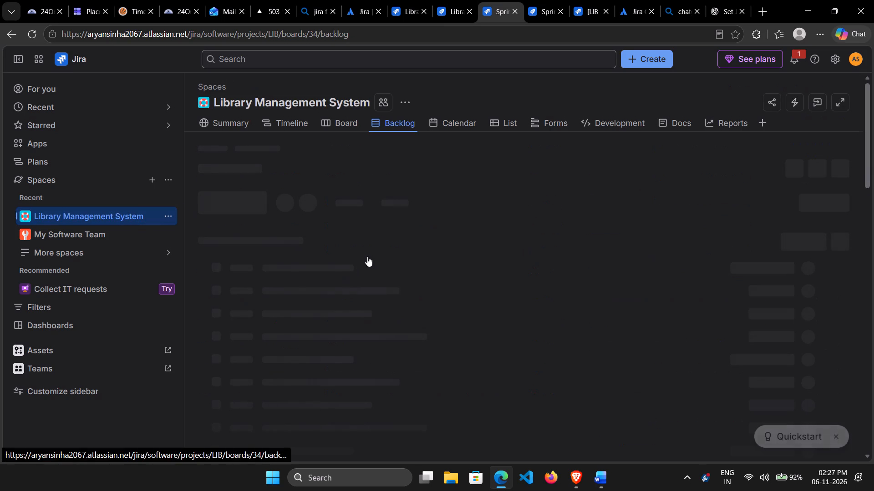
{"action": "scroll", "coordinate": [367, 256], "scroll_direction": "down", "scroll_amount": 4}
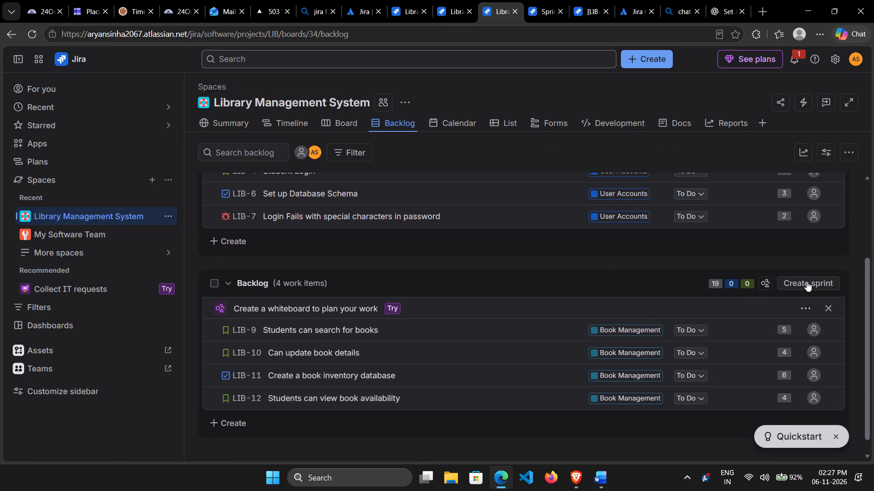
{"action": "left_click", "coordinate": [807, 281]}
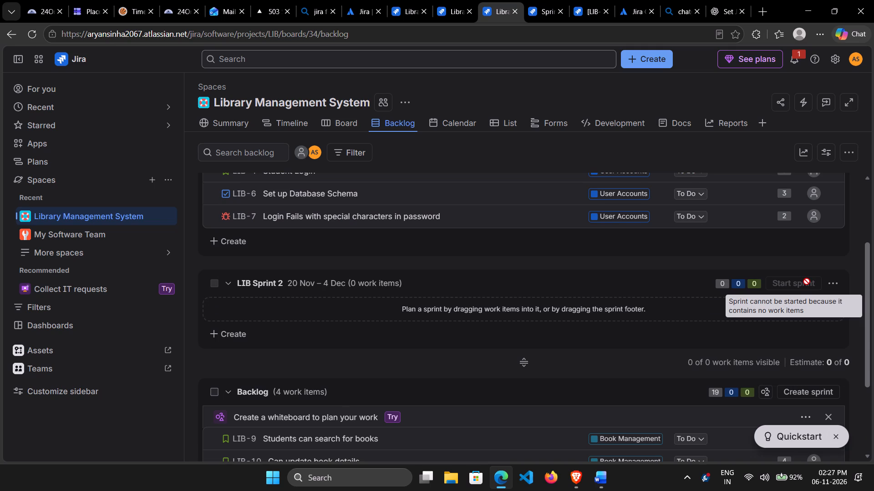
Move all four backlog items, LIB-9, LIB-10, LIB-11 and LIB-12, into LIB Sprint 2 in that order.
{"action": "scroll", "coordinate": [609, 323], "scroll_direction": "down", "scroll_amount": 2}
{"action": "scroll", "coordinate": [609, 323], "scroll_direction": "up", "scroll_amount": 1}
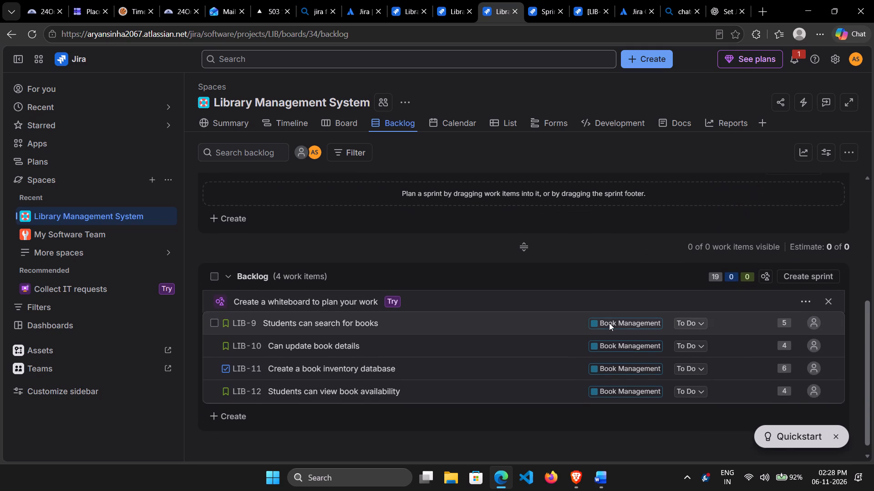
{"action": "scroll", "coordinate": [609, 323], "scroll_direction": "up", "scroll_amount": 2}
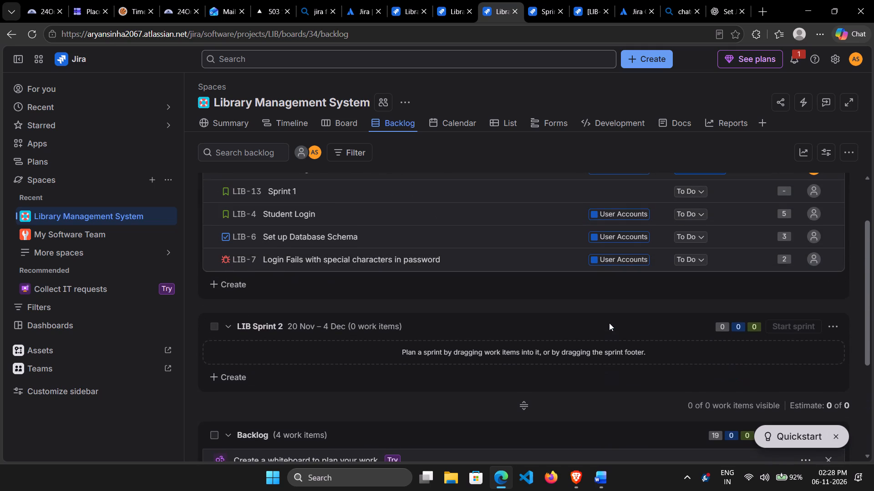
{"action": "scroll", "coordinate": [490, 356], "scroll_direction": "down", "scroll_amount": 2}
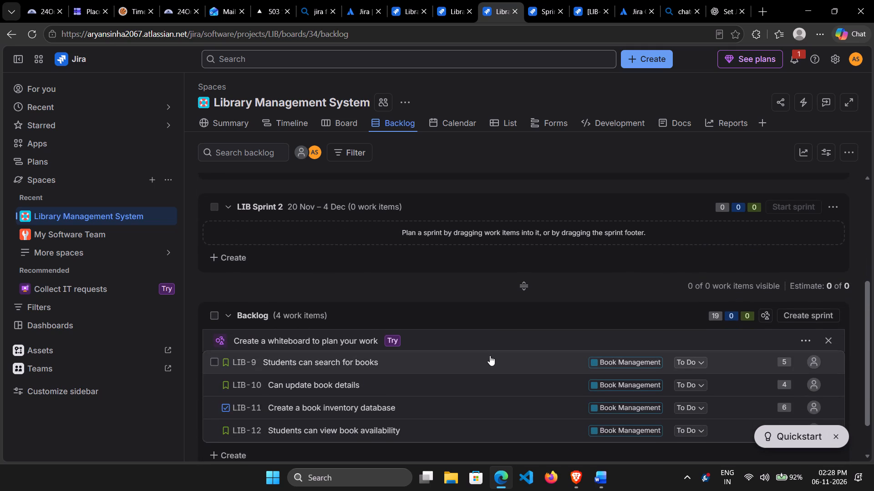
{"action": "left_click_drag", "start_coordinate": [480, 358], "coordinate": [491, 236]}
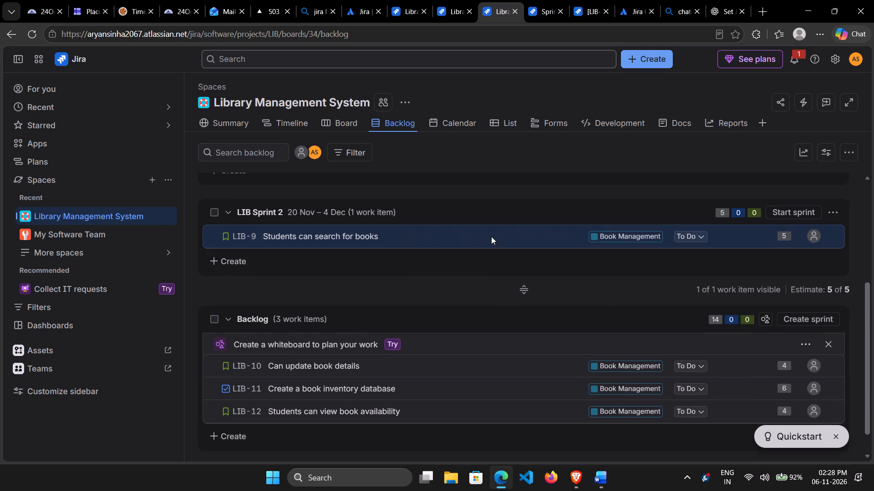
{"action": "left_click_drag", "start_coordinate": [463, 372], "coordinate": [474, 253]}
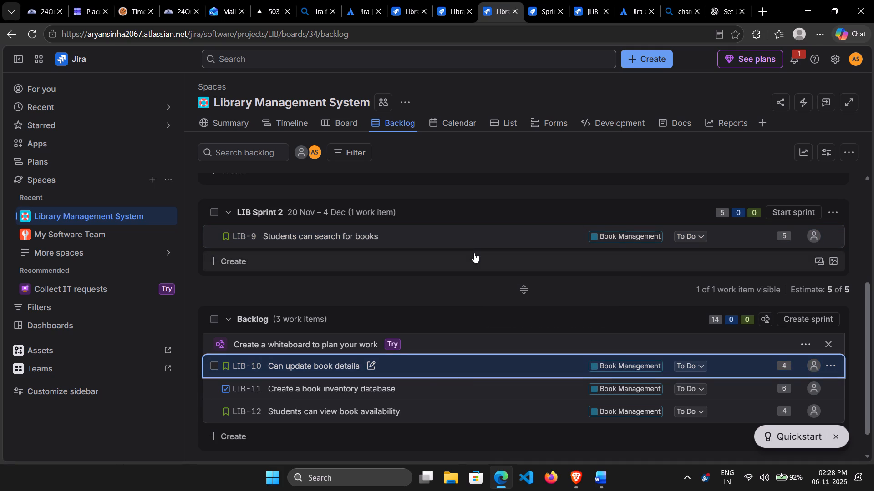
{"action": "left_click_drag", "start_coordinate": [432, 365], "coordinate": [457, 243]}
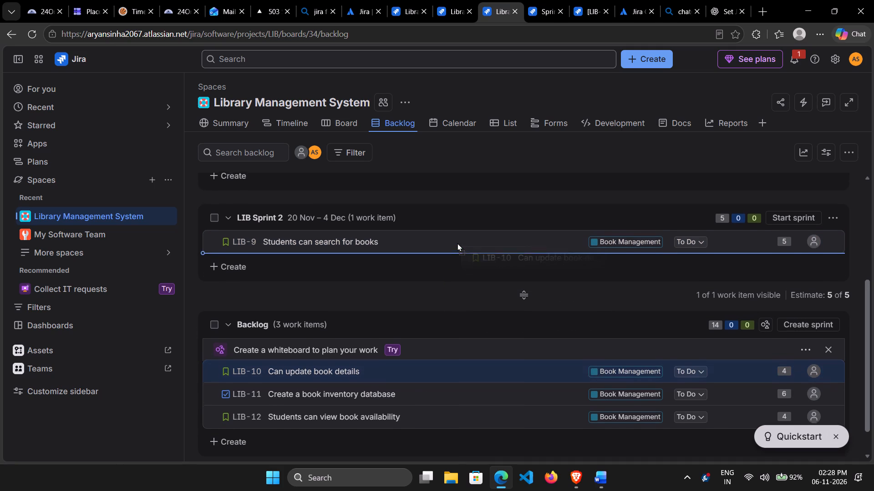
{"action": "left_click_drag", "start_coordinate": [457, 243], "coordinate": [454, 259]}
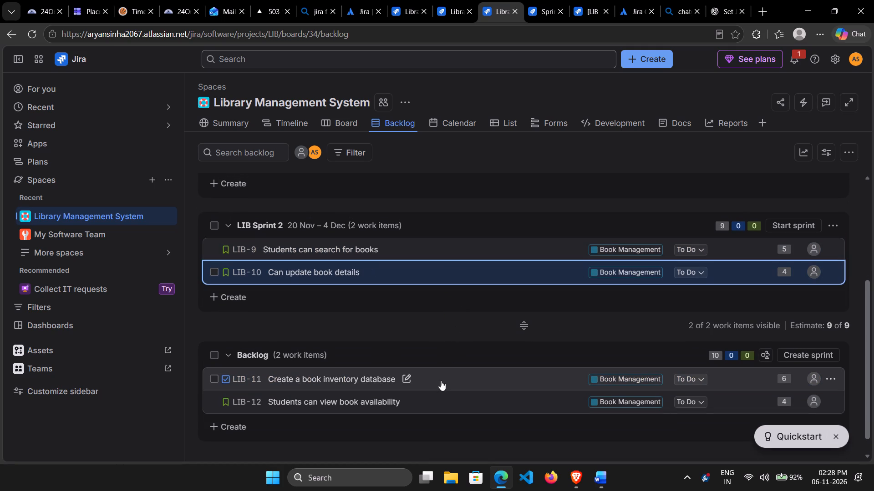
{"action": "left_click_drag", "start_coordinate": [441, 380], "coordinate": [445, 286]}
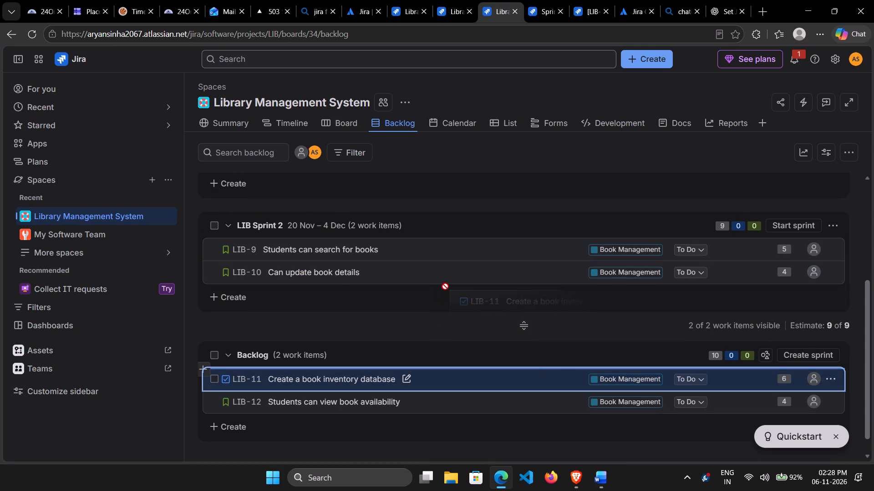
{"action": "left_click_drag", "start_coordinate": [445, 286], "coordinate": [448, 282]}
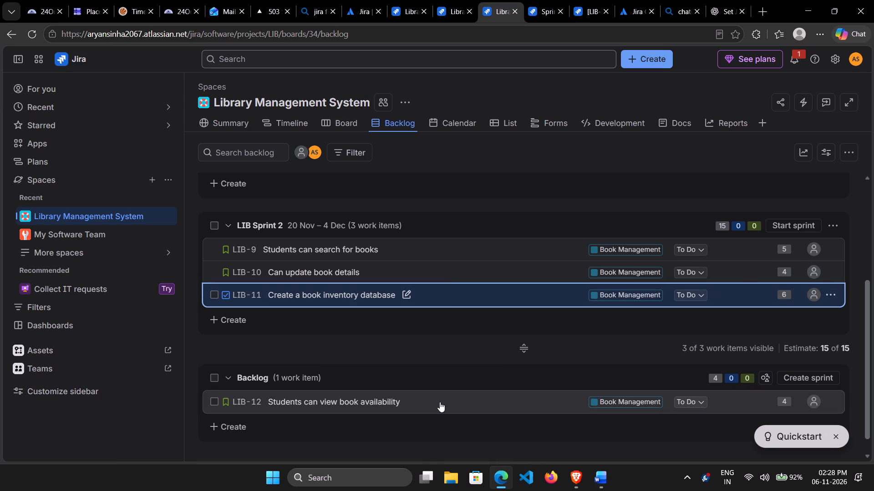
{"action": "left_click_drag", "start_coordinate": [440, 402], "coordinate": [457, 308]}
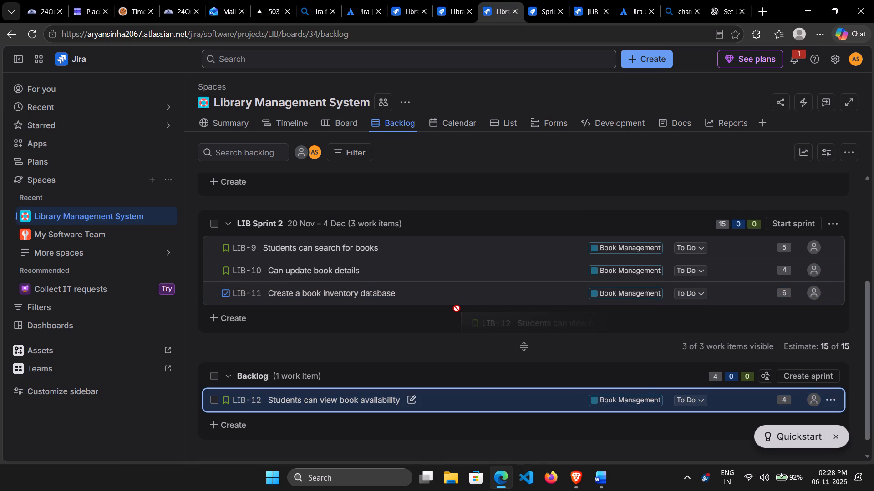
{"action": "left_click_drag", "start_coordinate": [457, 308], "coordinate": [456, 303]}
Permanently delete the stray story LIB-13 Sprint 1 from LIB Sprint 1.
{"action": "scroll", "coordinate": [456, 303], "scroll_direction": "up", "scroll_amount": 4}
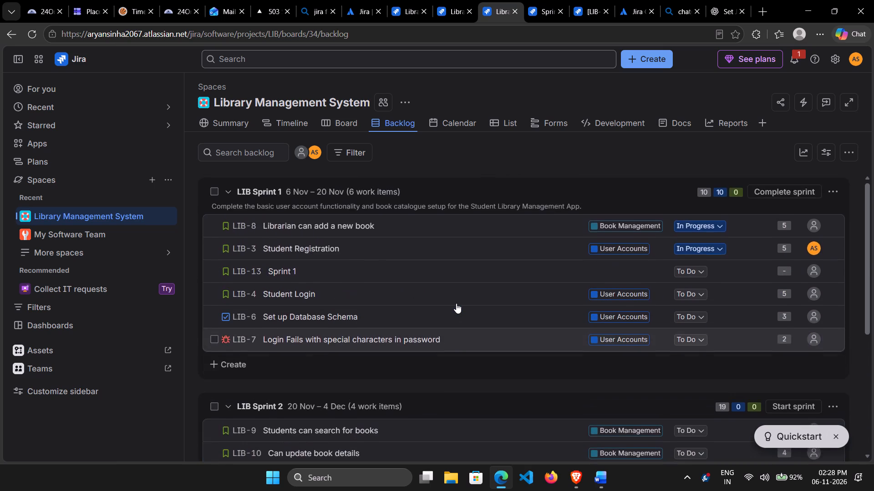
{"action": "scroll", "coordinate": [456, 303], "scroll_direction": "up", "scroll_amount": 3}
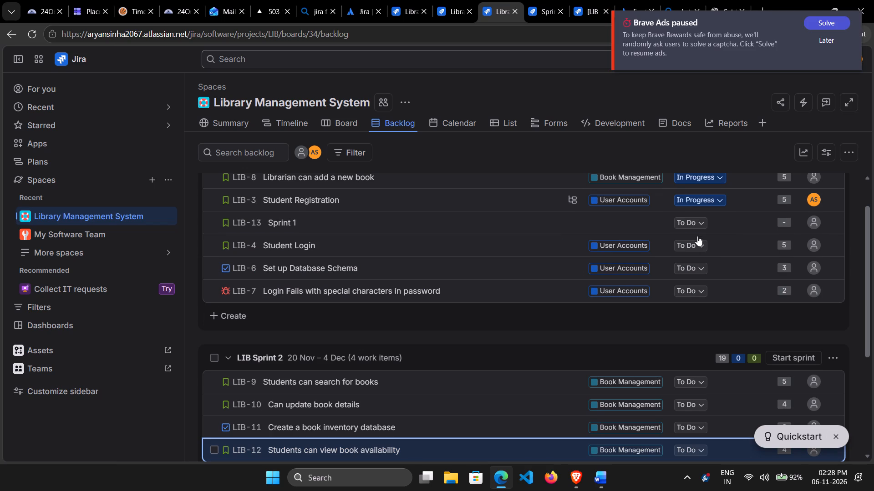
{"action": "left_click", "coordinate": [834, 222]}
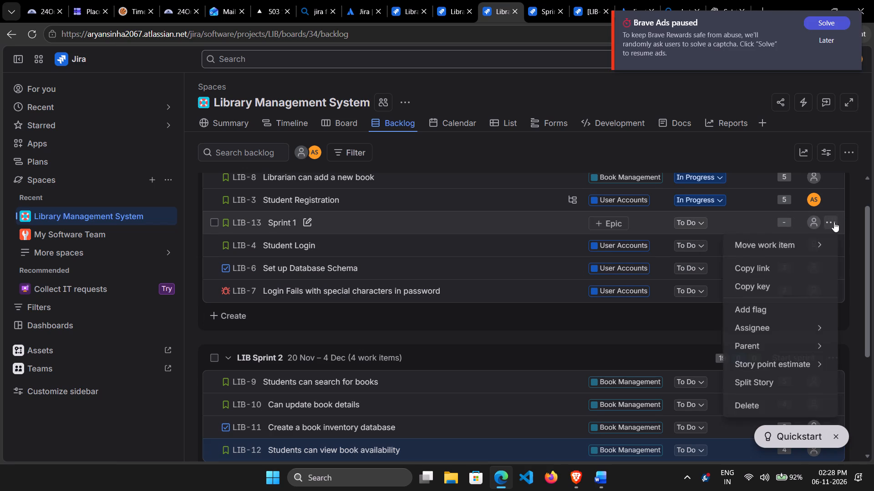
{"action": "left_click", "coordinate": [749, 403]}
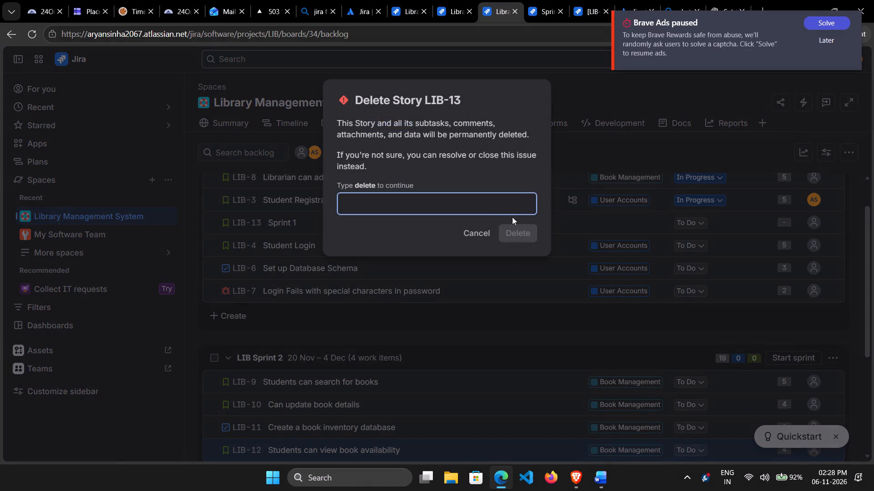
{"action": "type", "text": "delete"}
{"action": "left_click", "coordinate": [524, 231]}
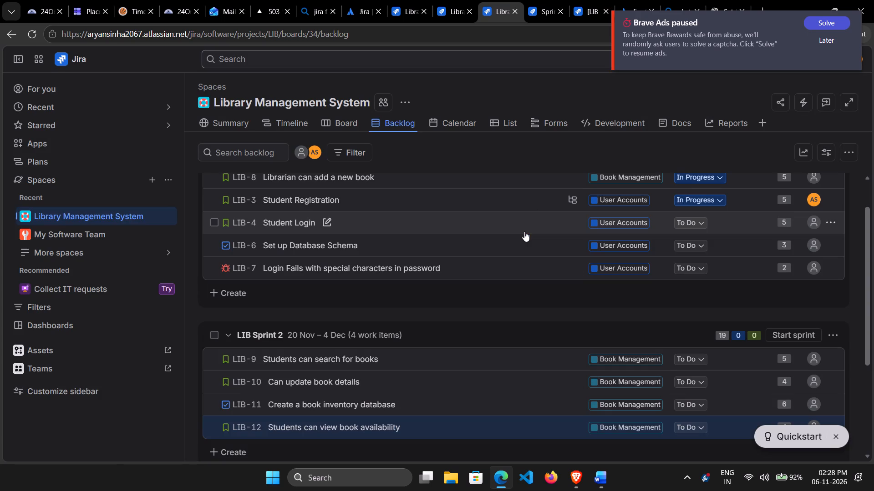
Start LIB Sprint 2 with the sprint goal "To Complete", keeping the proposed duration and dates.
{"action": "scroll", "coordinate": [549, 288], "scroll_direction": "down", "scroll_amount": 2}
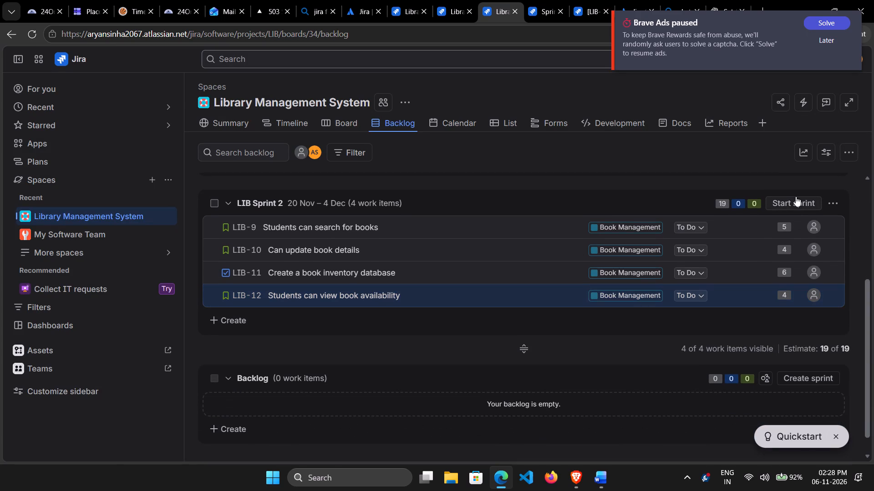
{"action": "left_click", "coordinate": [796, 203]}
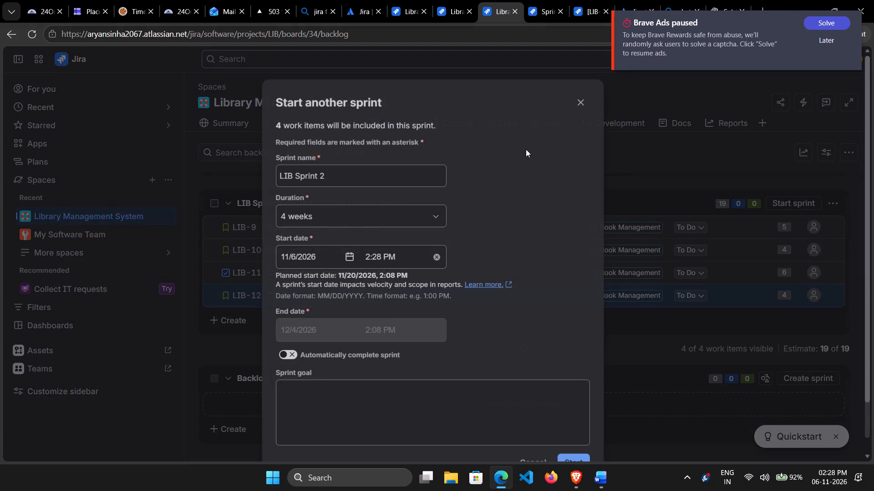
{"action": "scroll", "coordinate": [393, 306], "scroll_direction": "down", "scroll_amount": 2}
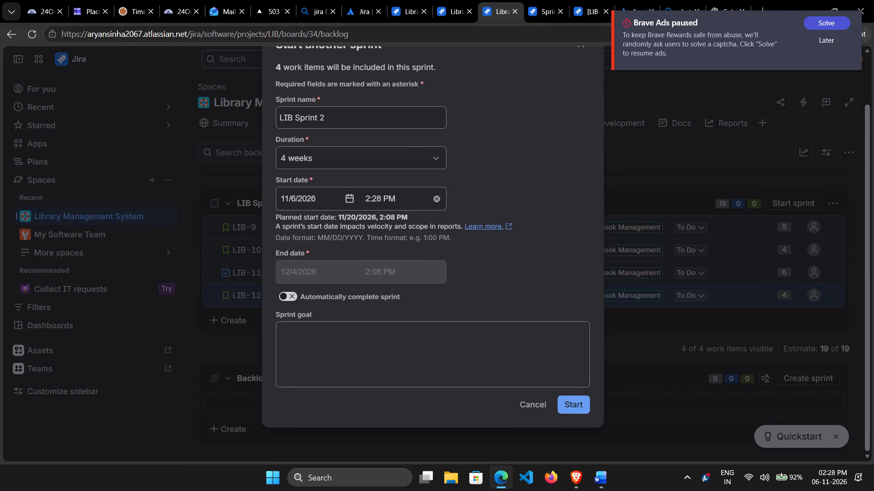
{"action": "left_click", "coordinate": [323, 343]}
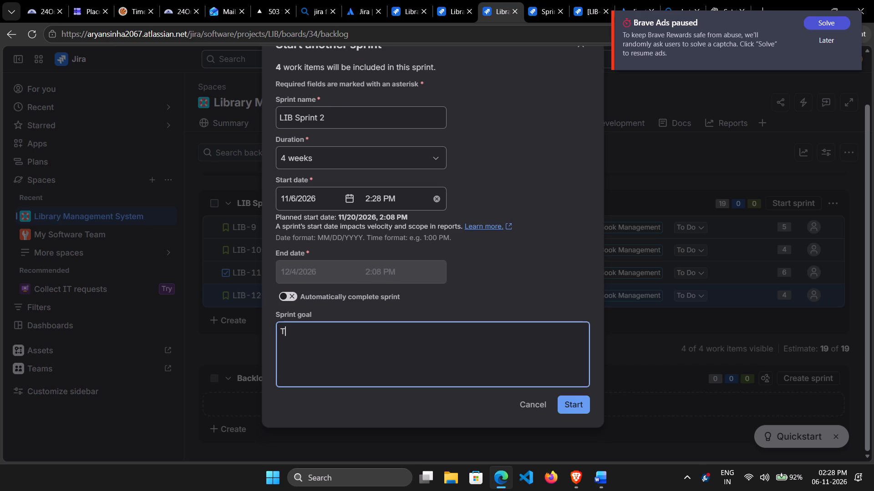
{"action": "type", "text": "o"}
{"action": "key", "text": "space"}
{"action": "key", "text": "c"}
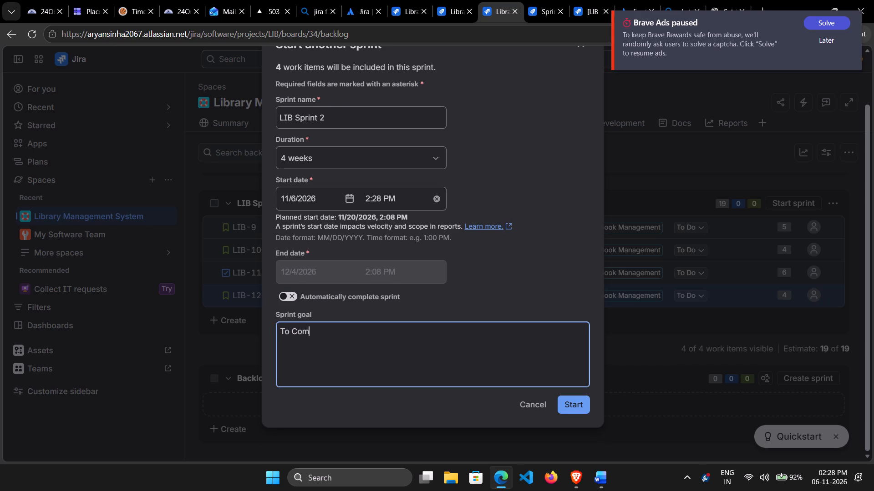
{"action": "key", "text": "BackSpace"}
{"action": "key", "text": "BackSpace"}
{"action": "key", "text": "BackSpace"}
{"action": "type", "text": "lete"}
{"action": "left_click", "coordinate": [578, 408]}
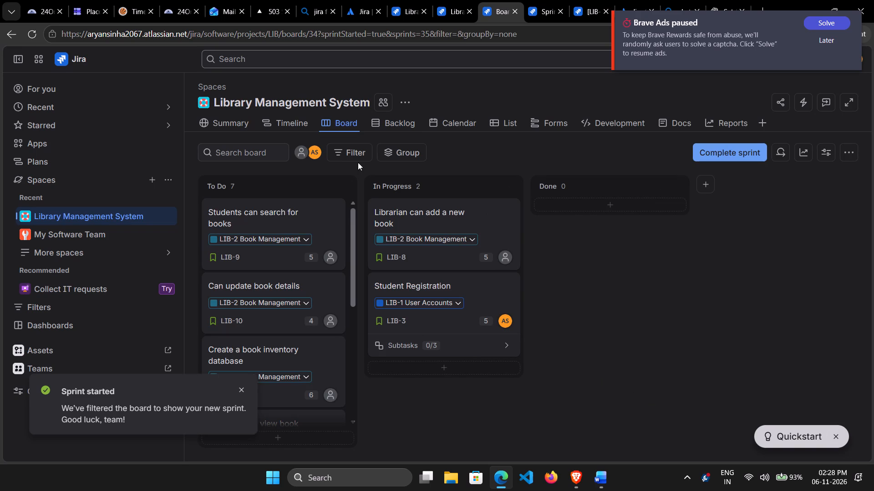
Return to the backlog and set LIB-9 and LIB-11 in LIB Sprint 2 to In Progress.
{"action": "left_click", "coordinate": [398, 125]}
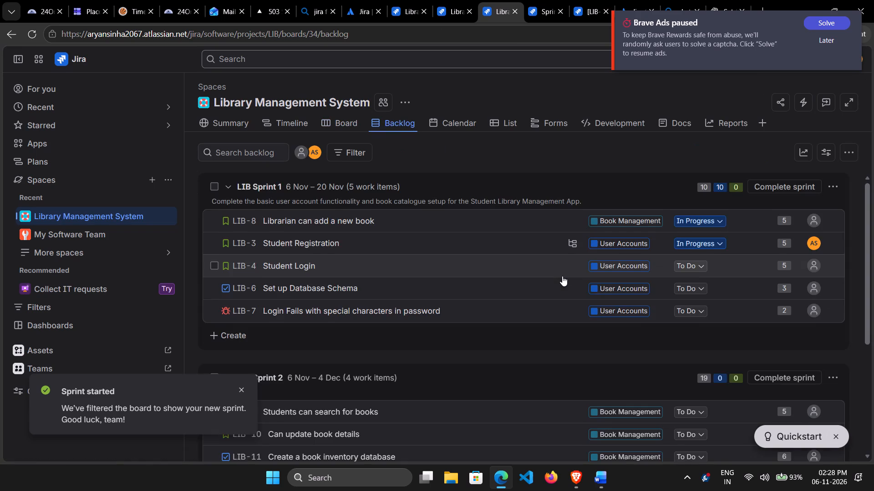
{"action": "scroll", "coordinate": [562, 276], "scroll_direction": "down", "scroll_amount": 3}
{"action": "left_click", "coordinate": [701, 285]}
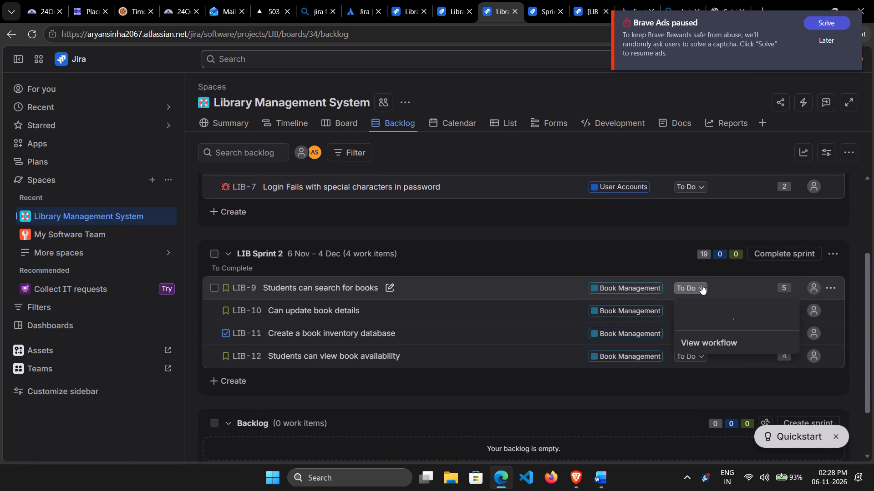
{"action": "left_click", "coordinate": [703, 313]}
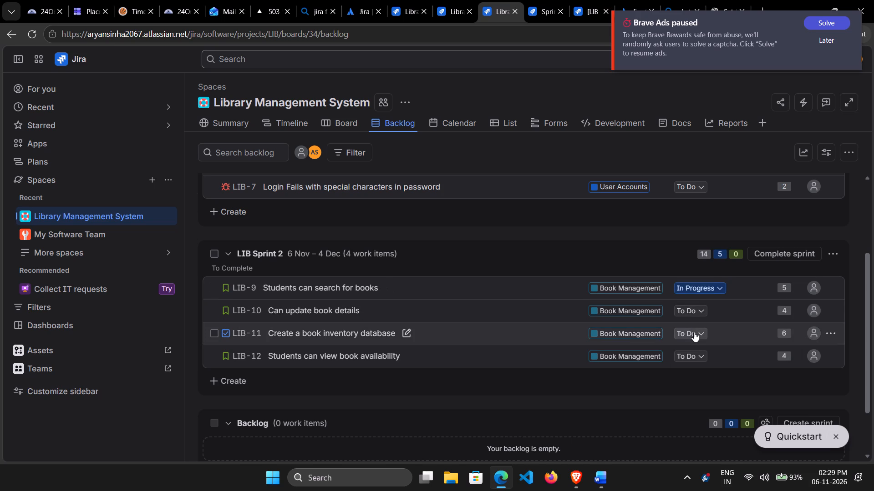
{"action": "left_click", "coordinate": [694, 332]}
{"action": "left_click", "coordinate": [713, 354]}
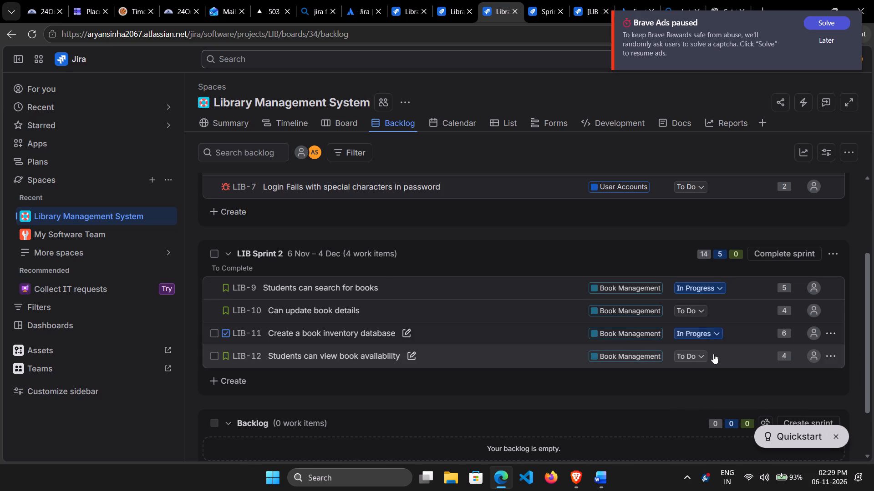
Open the project's sprint burndown chart and examine the chart, scope changes log, and incomplete and completed work items.
{"action": "scroll", "coordinate": [554, 252], "scroll_direction": "up", "scroll_amount": 2}
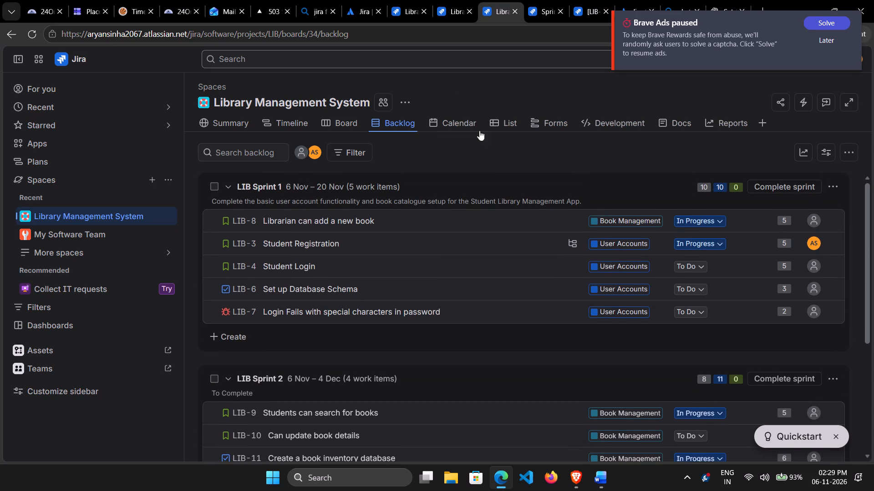
{"action": "left_click", "coordinate": [728, 123]}
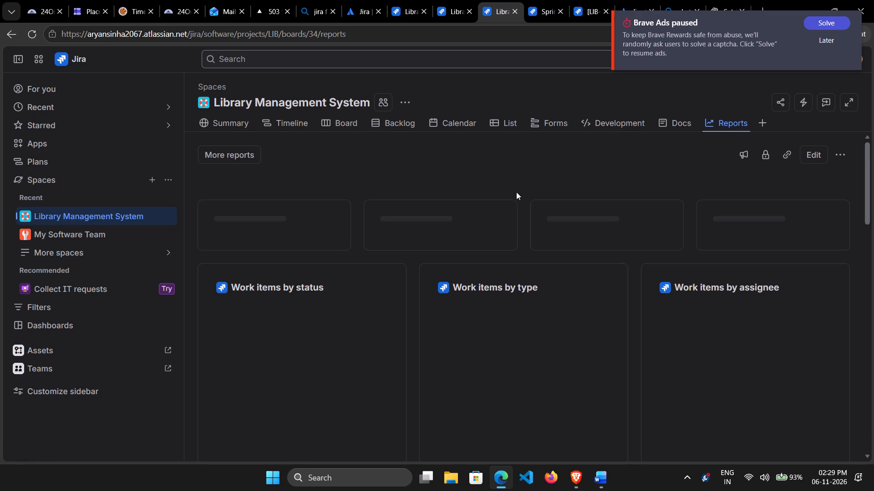
{"action": "left_click", "coordinate": [241, 162]}
{"action": "left_click", "coordinate": [418, 220]}
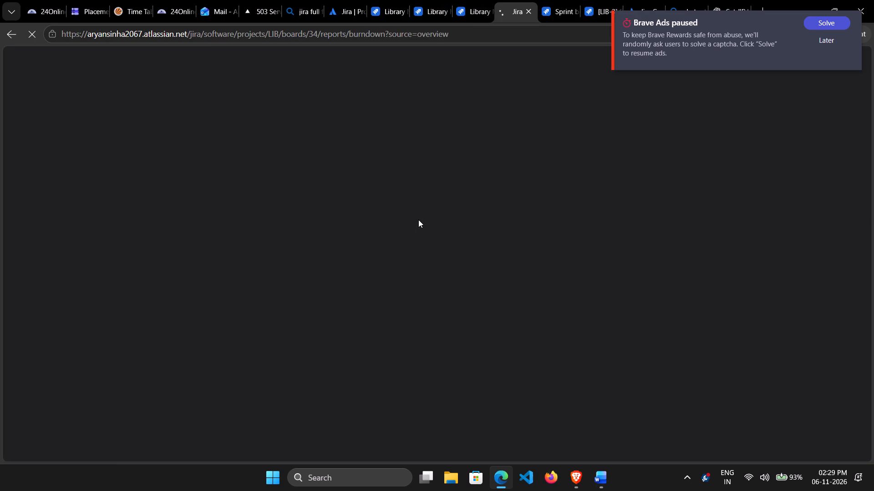
{"action": "left_click", "coordinate": [831, 38]}
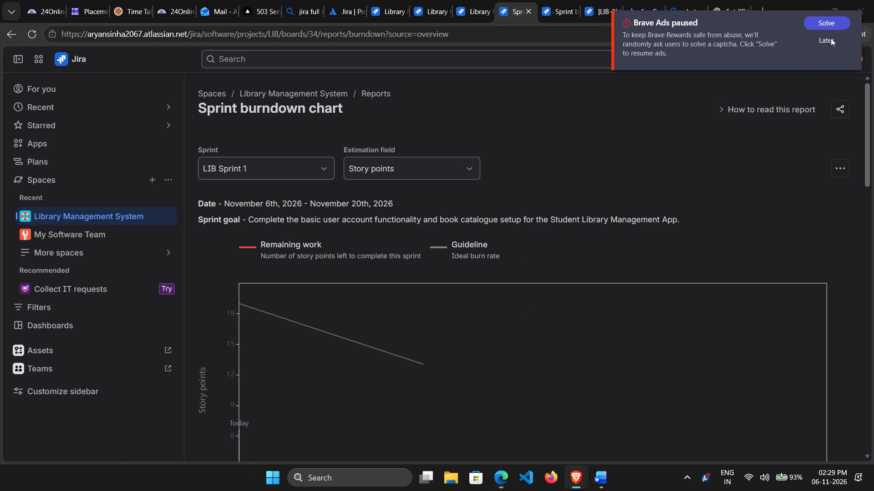
{"action": "scroll", "coordinate": [555, 262], "scroll_direction": "down", "scroll_amount": 2}
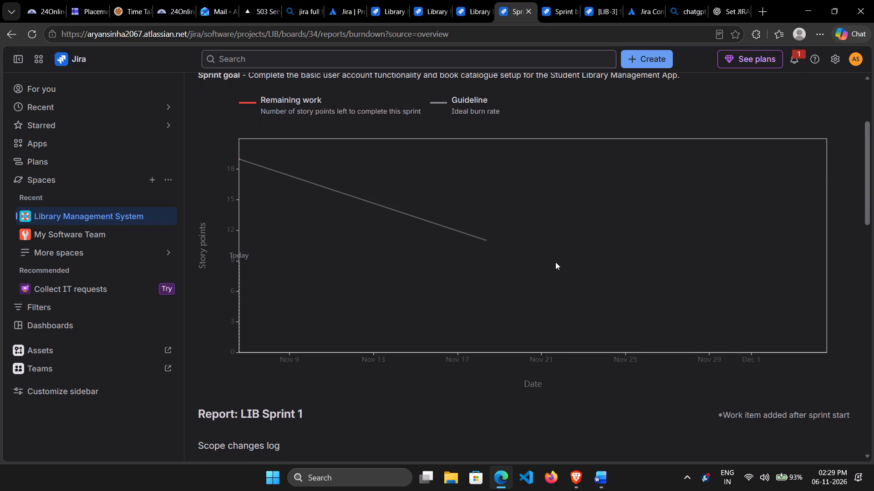
{"action": "scroll", "coordinate": [555, 262], "scroll_direction": "down", "scroll_amount": 4}
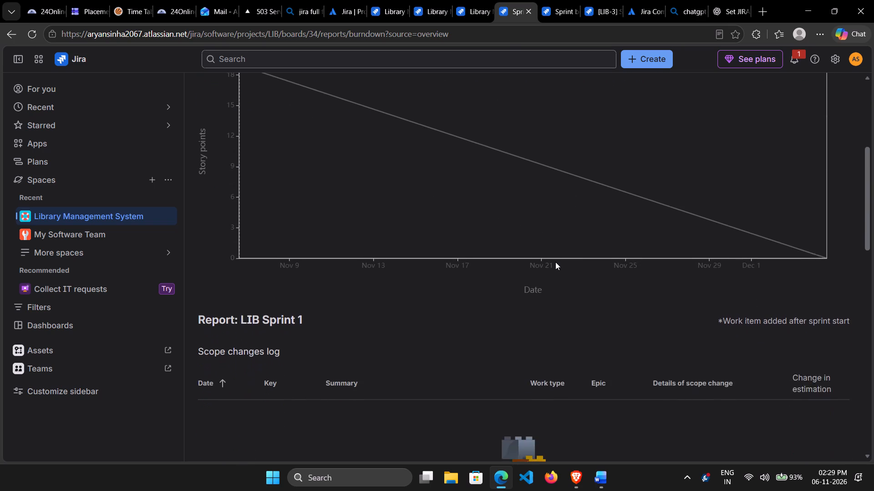
{"action": "scroll", "coordinate": [555, 262], "scroll_direction": "down", "scroll_amount": 3}
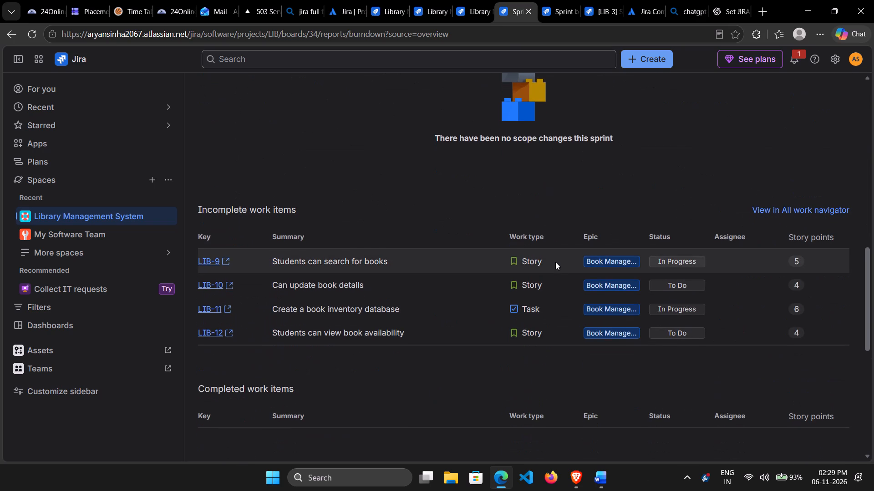
{"action": "scroll", "coordinate": [555, 262], "scroll_direction": "down", "scroll_amount": 1}
{"action": "scroll", "coordinate": [555, 262], "scroll_direction": "up", "scroll_amount": 1}
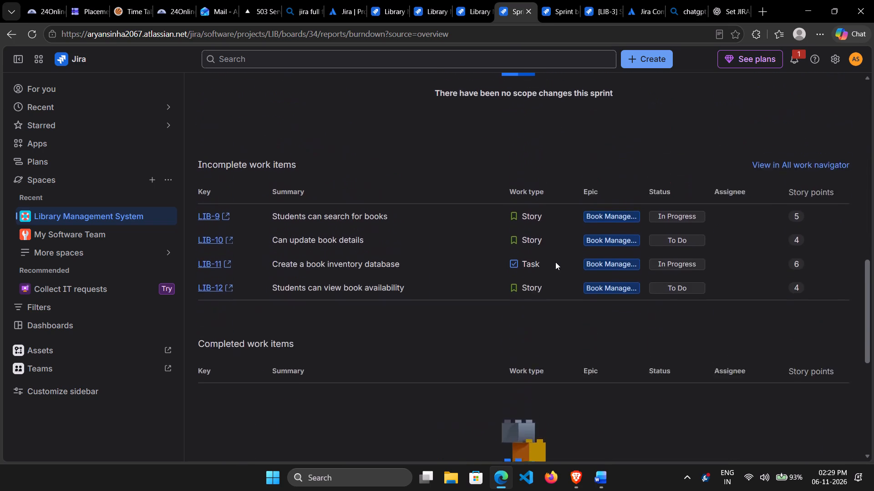
{"action": "scroll", "coordinate": [555, 262], "scroll_direction": "up", "scroll_amount": 5}
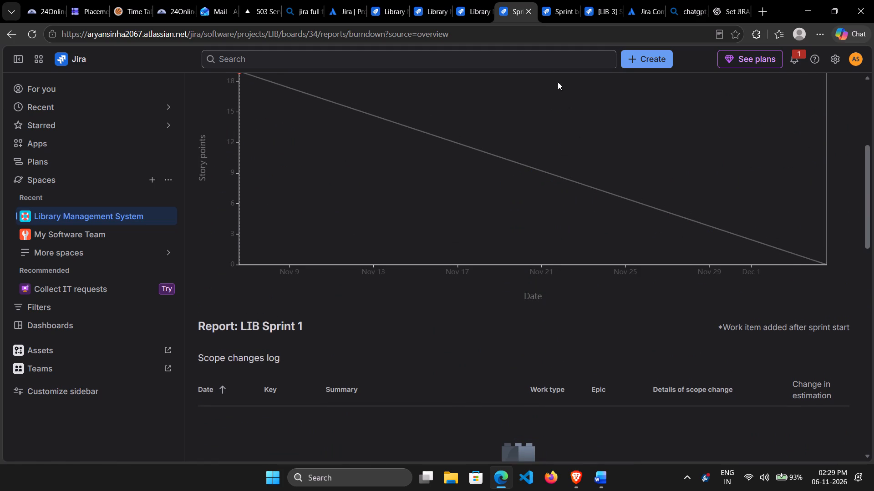
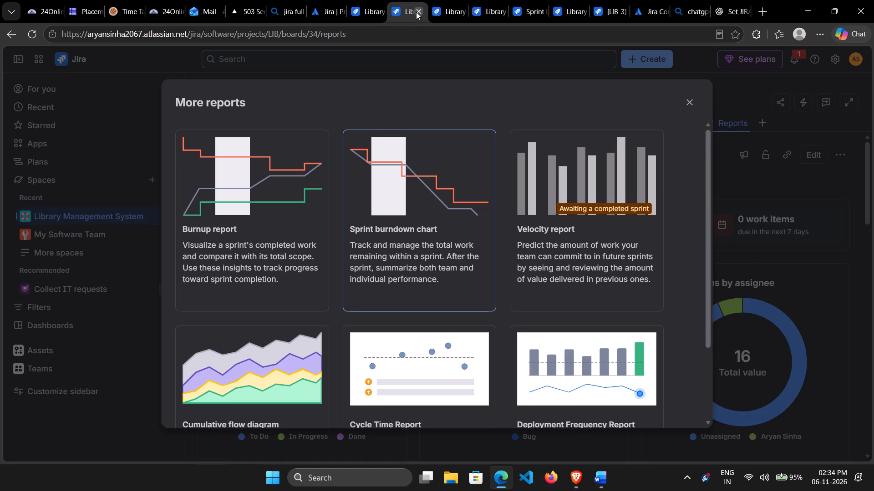
{"action": "triple_click", "coordinate": [416, 12]}
{"action": "double_click", "coordinate": [416, 12]}
{"action": "left_click", "coordinate": [416, 12]}
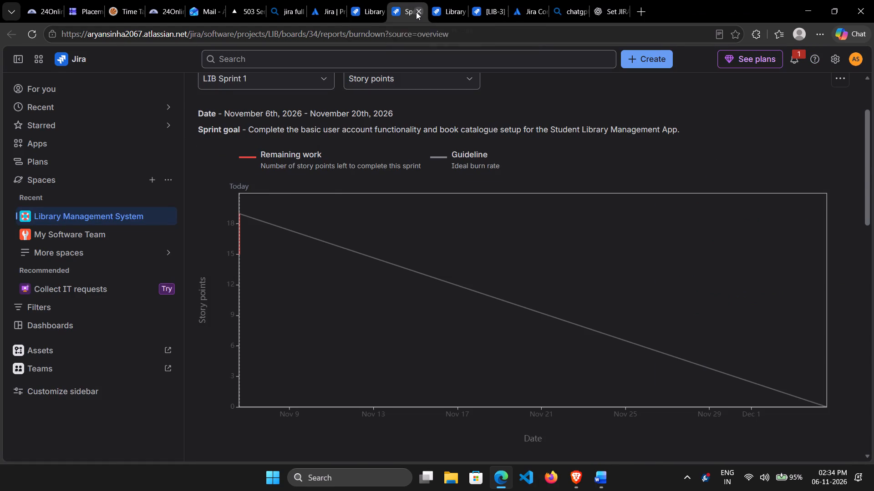
{"action": "double_click", "coordinate": [458, 10]}
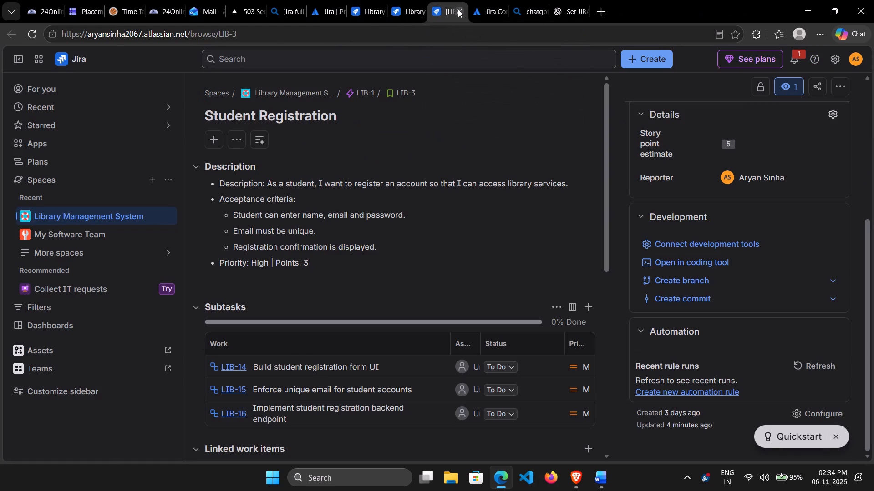
{"action": "left_click", "coordinate": [408, 1]}
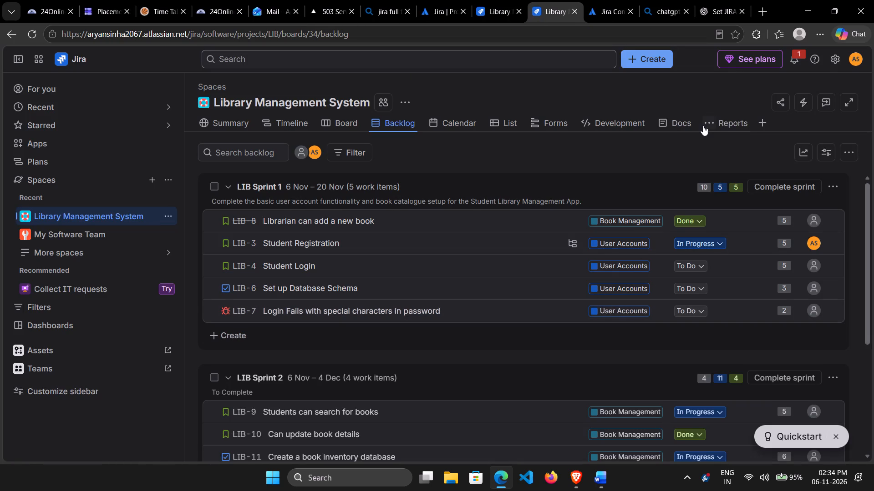
Open the sprint burndown chart from the Library Management System reports and examine the remaining work line for LIB Sprint 1.
{"action": "left_click", "coordinate": [728, 130]}
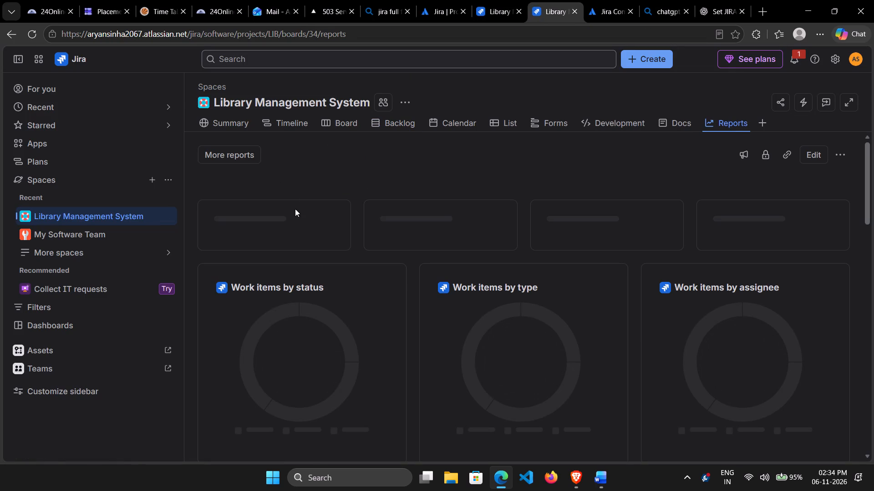
{"action": "left_click", "coordinate": [244, 153]}
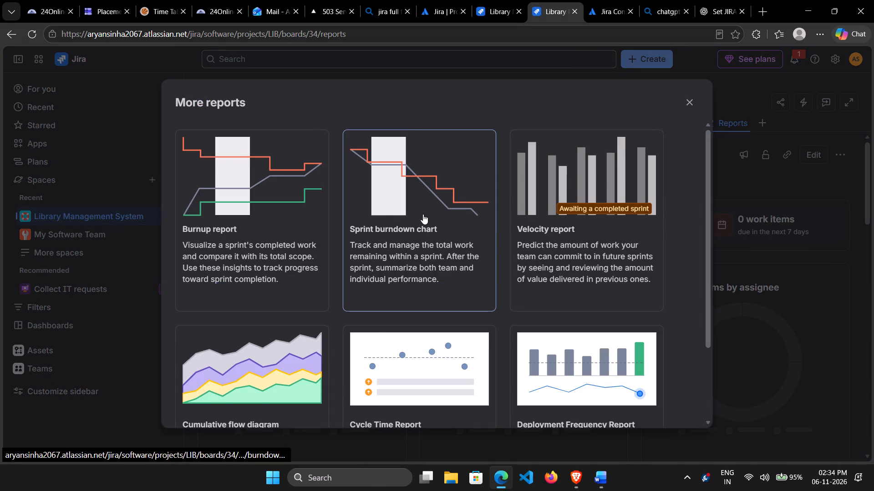
{"action": "scroll", "coordinate": [423, 214], "scroll_direction": "down", "scroll_amount": 4}
{"action": "scroll", "coordinate": [423, 214], "scroll_direction": "up", "scroll_amount": 3}
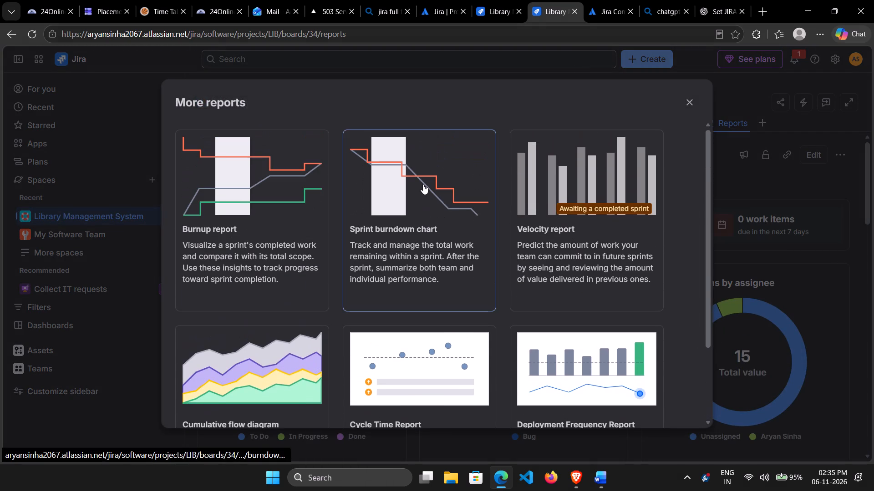
{"action": "left_click", "coordinate": [423, 184]}
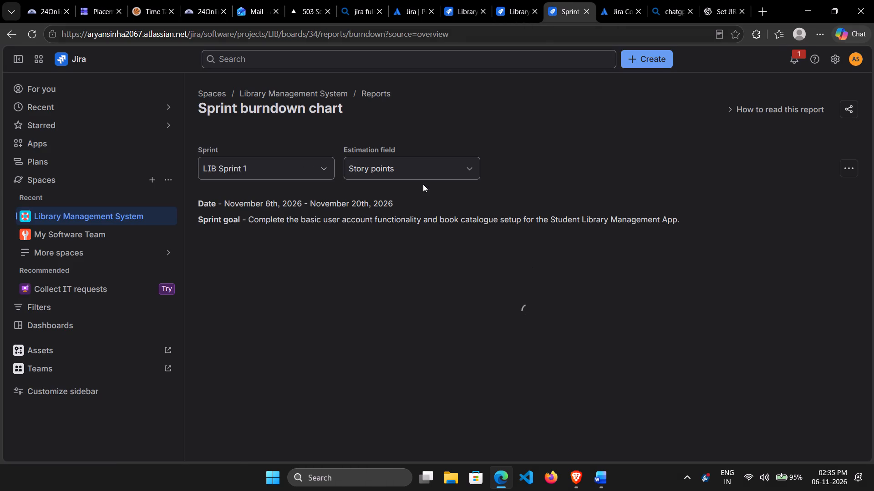
{"action": "scroll", "coordinate": [423, 184], "scroll_direction": "down", "scroll_amount": 1}
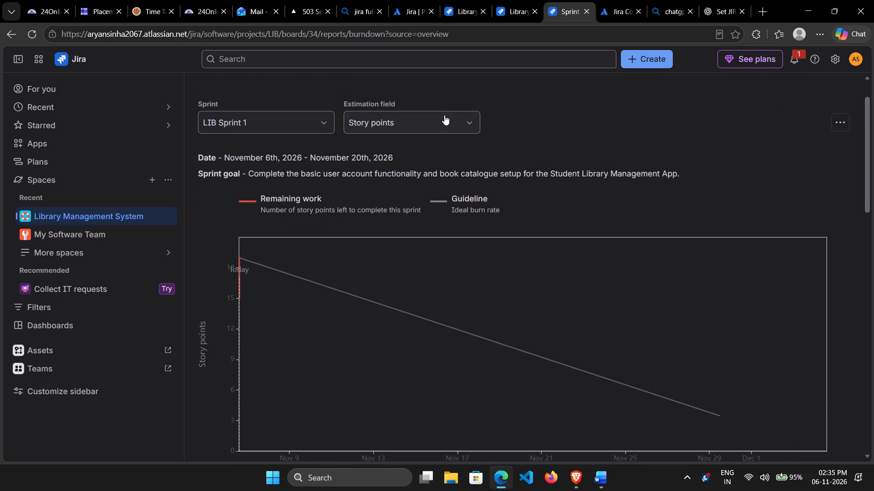
Compare the LIB Sprint 1 burndown by Work item count and by Time, and return the estimation field to Story points.
{"action": "left_click", "coordinate": [445, 116]}
{"action": "left_click", "coordinate": [422, 165]}
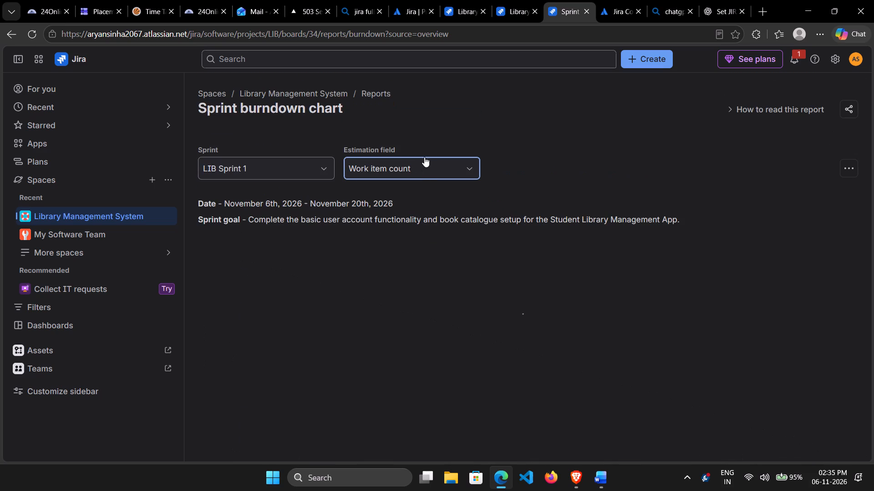
{"action": "left_click", "coordinate": [420, 169]}
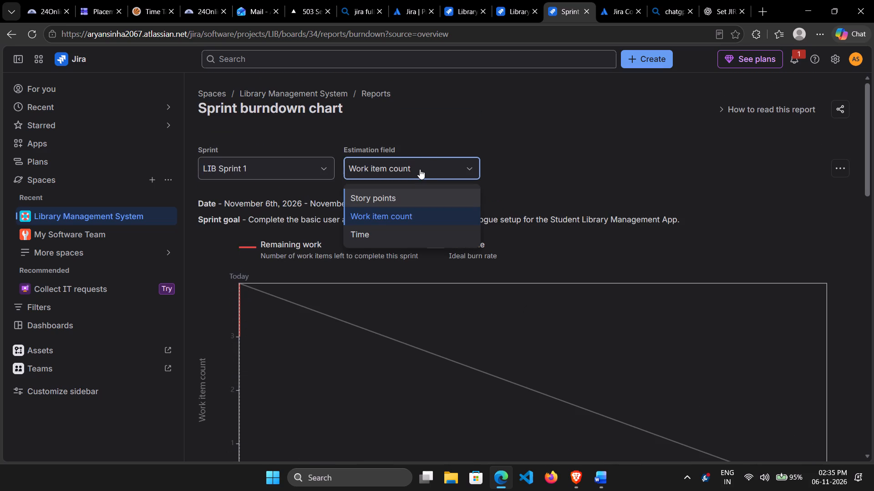
{"action": "left_click", "coordinate": [402, 236]}
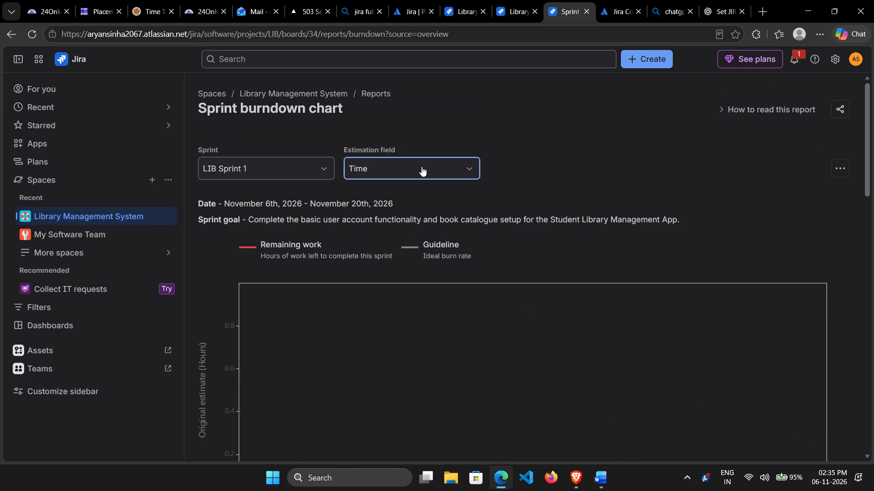
{"action": "left_click", "coordinate": [422, 166]}
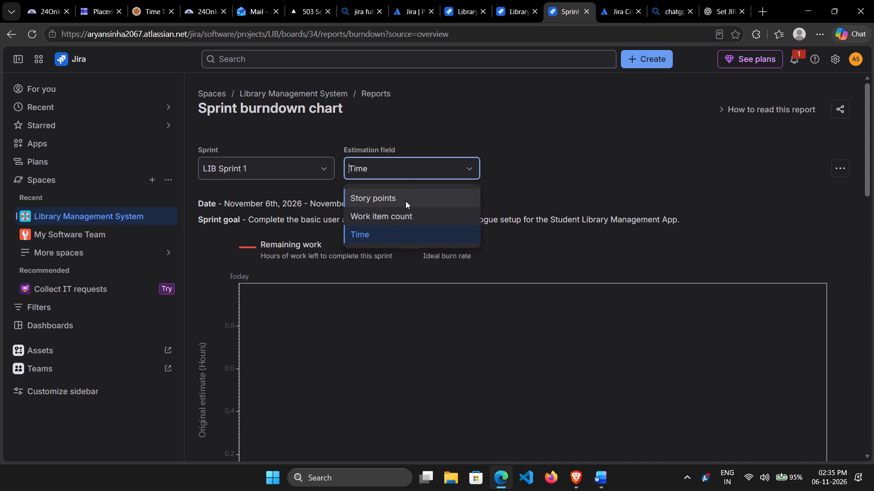
{"action": "left_click", "coordinate": [404, 201]}
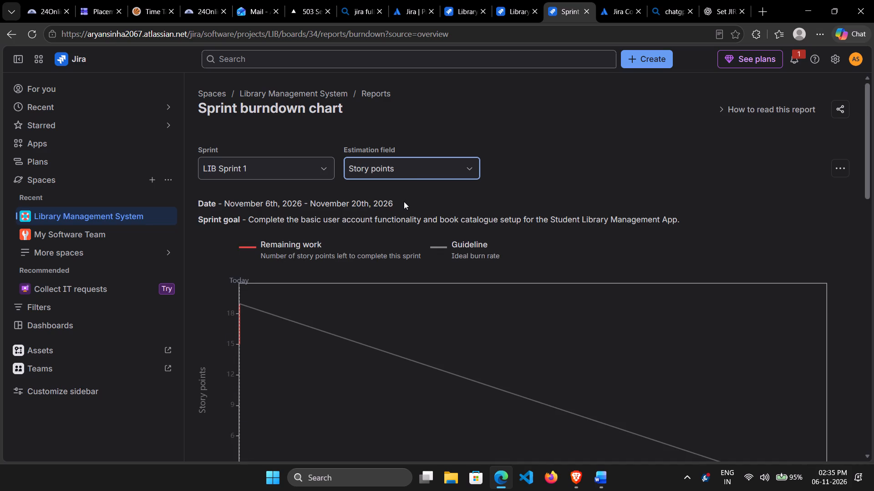
Review the LIB Sprint 1 burndown report, from the chart through the scope changes log to the completed work items.
{"action": "scroll", "coordinate": [404, 201], "scroll_direction": "down", "scroll_amount": 2}
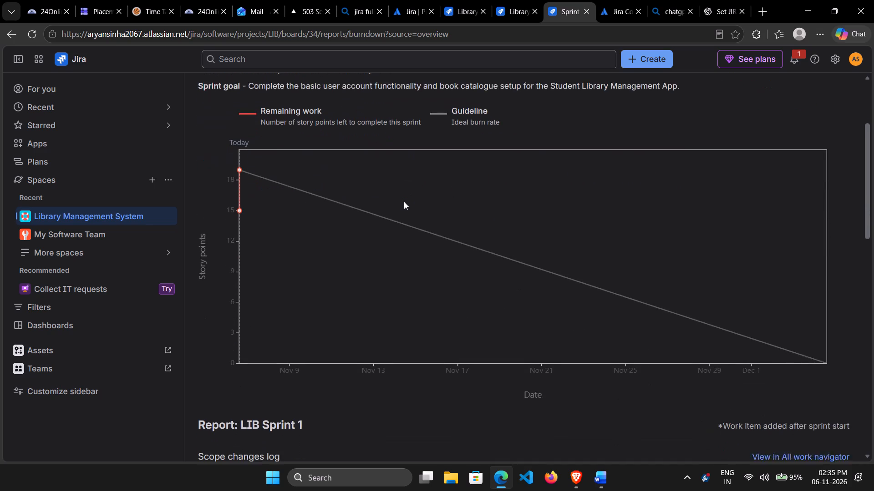
{"action": "scroll", "coordinate": [404, 201], "scroll_direction": "down", "scroll_amount": 2}
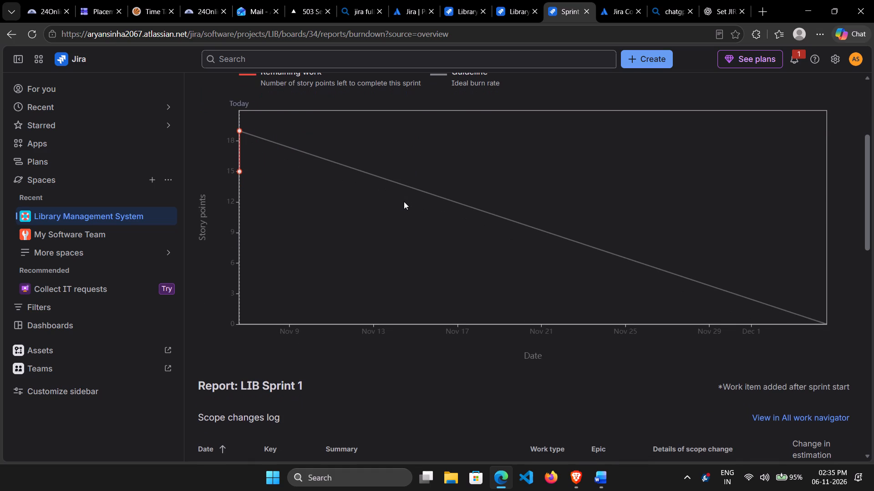
{"action": "scroll", "coordinate": [404, 201], "scroll_direction": "down", "scroll_amount": 10}
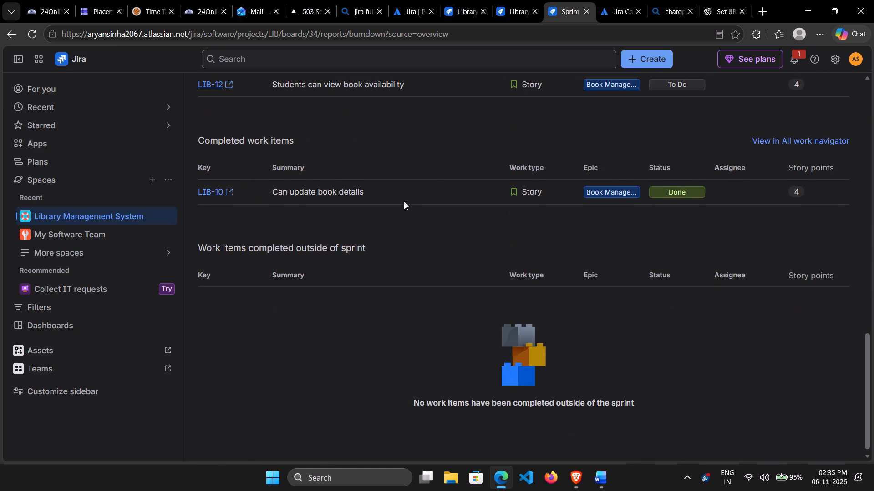
Capture a screenshot of the LIB Sprint 1 story points burndown chart, including its sprint selection, dates and goal.
{"action": "scroll", "coordinate": [404, 201], "scroll_direction": "up", "scroll_amount": 5}
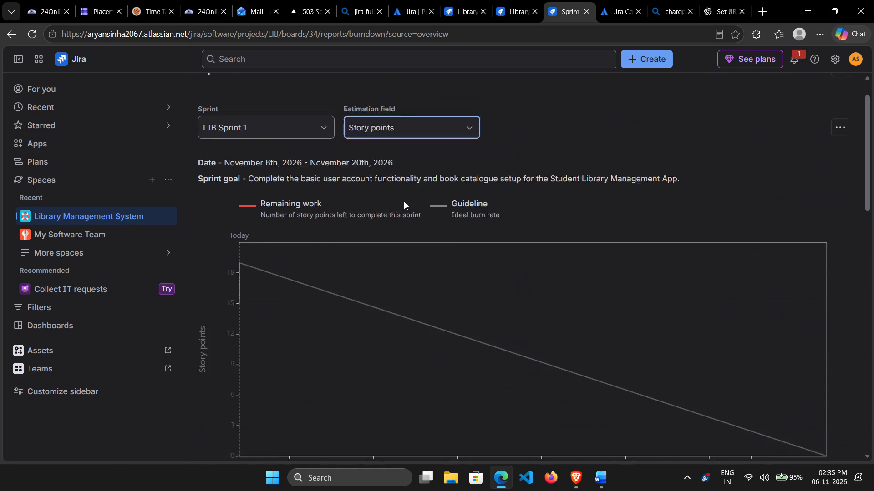
{"action": "scroll", "coordinate": [404, 201], "scroll_direction": "down", "scroll_amount": 1}
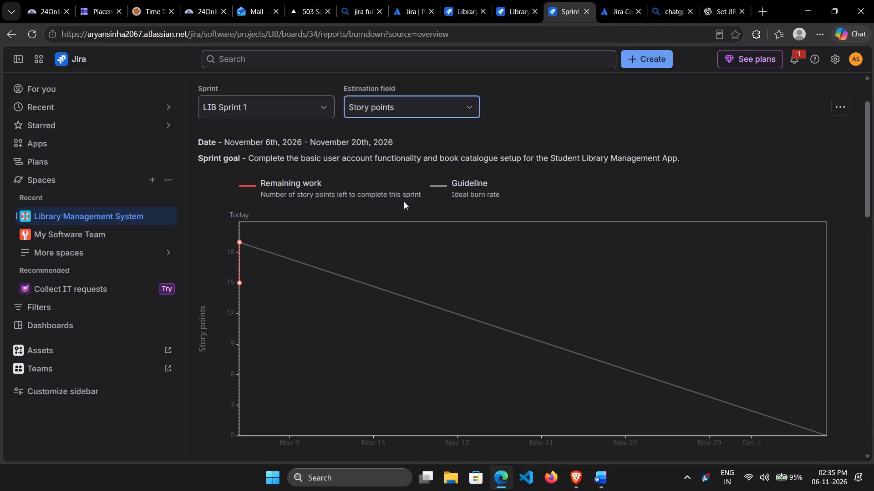
{"action": "key", "text": "Print"}
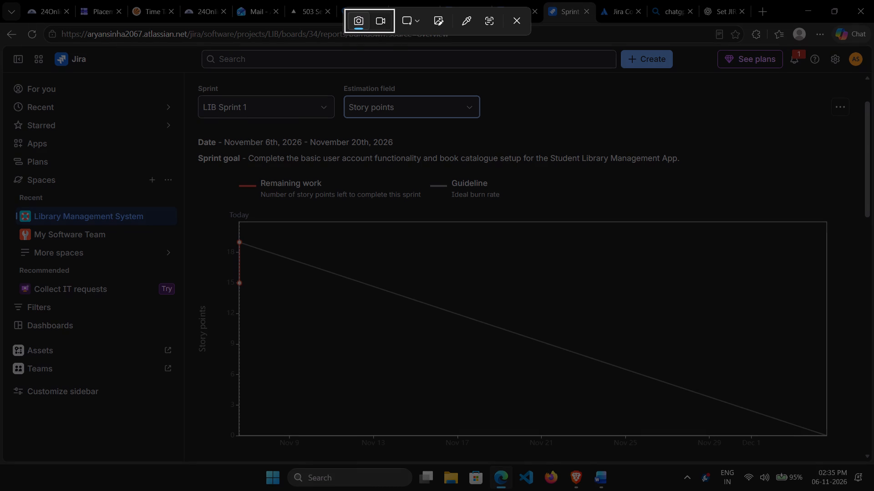
{"action": "left_click_drag", "start_coordinate": [188, 94], "coordinate": [844, 453]}
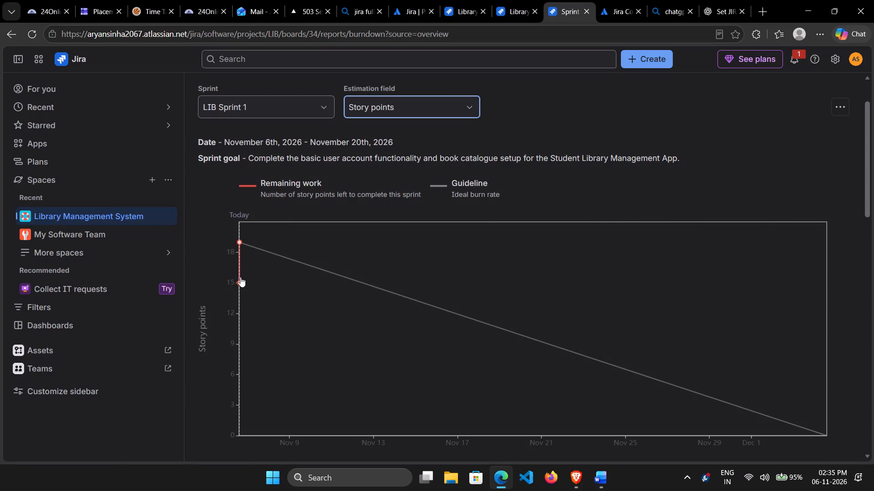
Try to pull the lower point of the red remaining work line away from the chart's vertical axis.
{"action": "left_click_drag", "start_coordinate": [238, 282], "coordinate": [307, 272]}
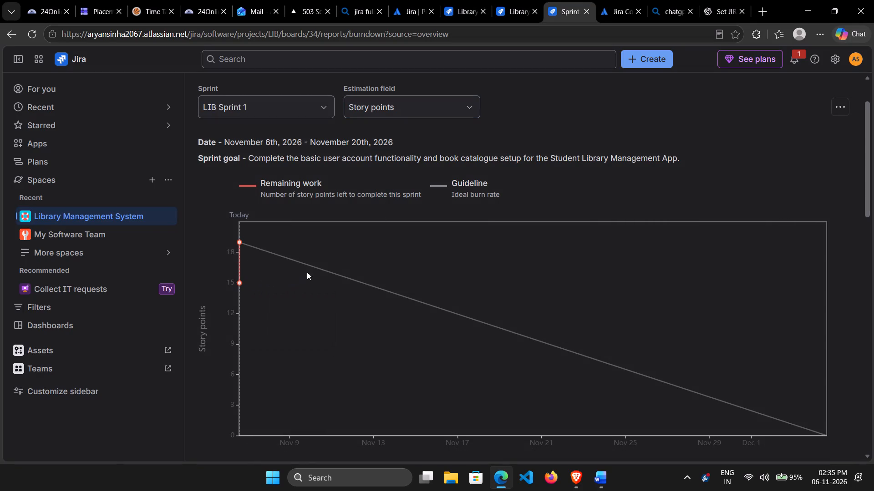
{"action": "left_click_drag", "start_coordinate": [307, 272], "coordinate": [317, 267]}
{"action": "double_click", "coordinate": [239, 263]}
{"action": "left_click", "coordinate": [712, 0]}
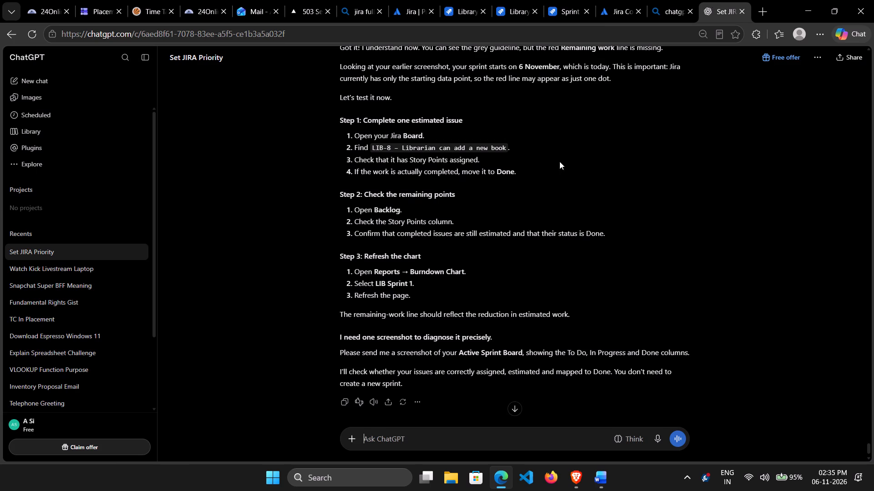
{"action": "left_click", "coordinate": [354, 442]}
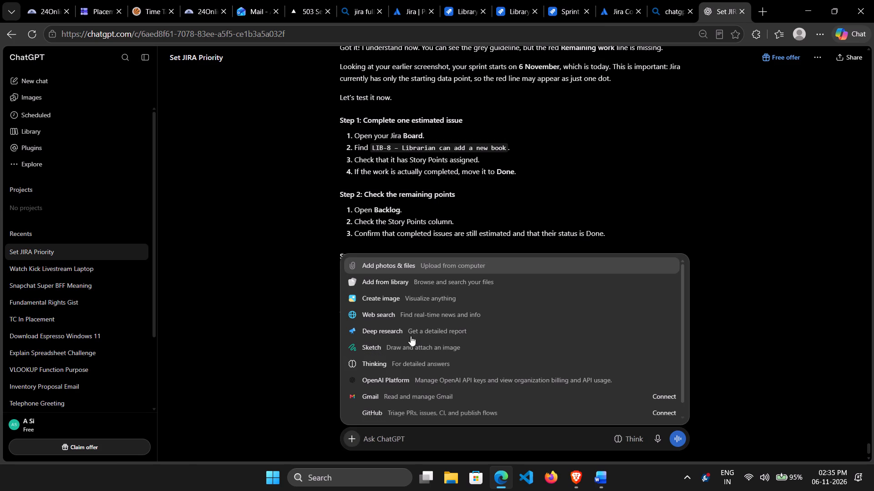
{"action": "left_click", "coordinate": [414, 264]}
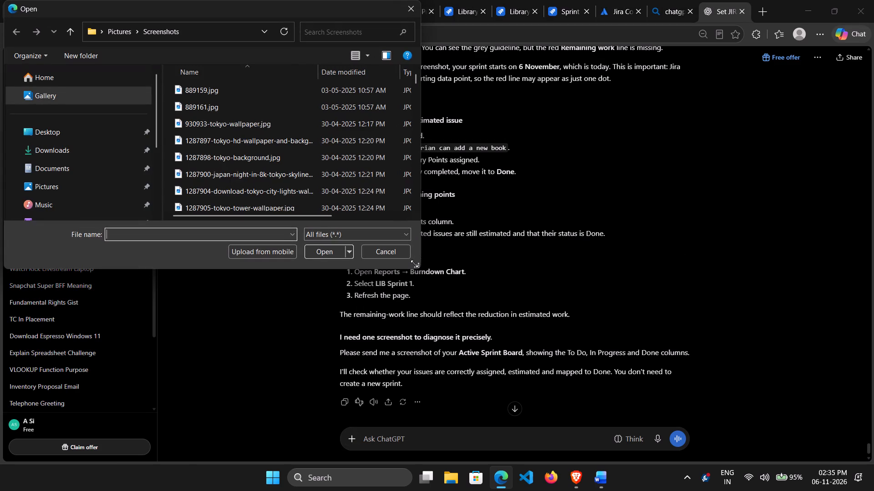
{"action": "scroll", "coordinate": [300, 132], "scroll_direction": "down", "scroll_amount": 20}
{"action": "scroll", "coordinate": [300, 132], "scroll_direction": "down", "scroll_amount": 20}
{"action": "scroll", "coordinate": [300, 132], "scroll_direction": "down", "scroll_amount": 4}
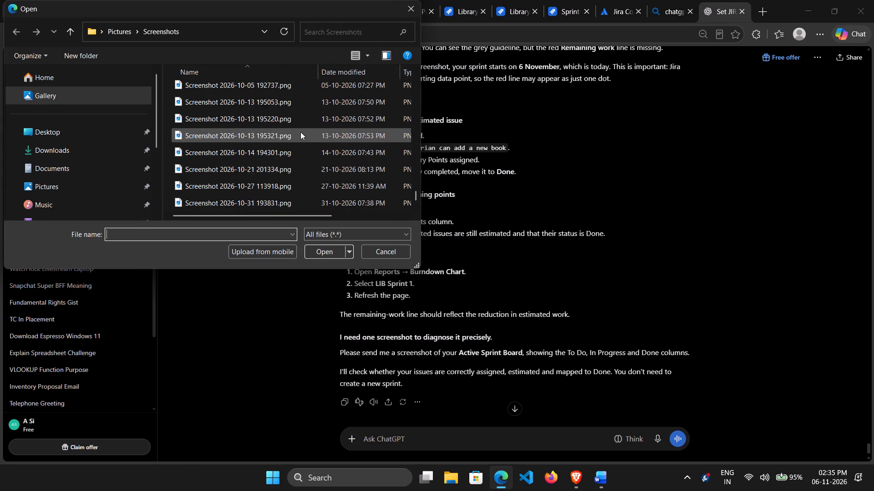
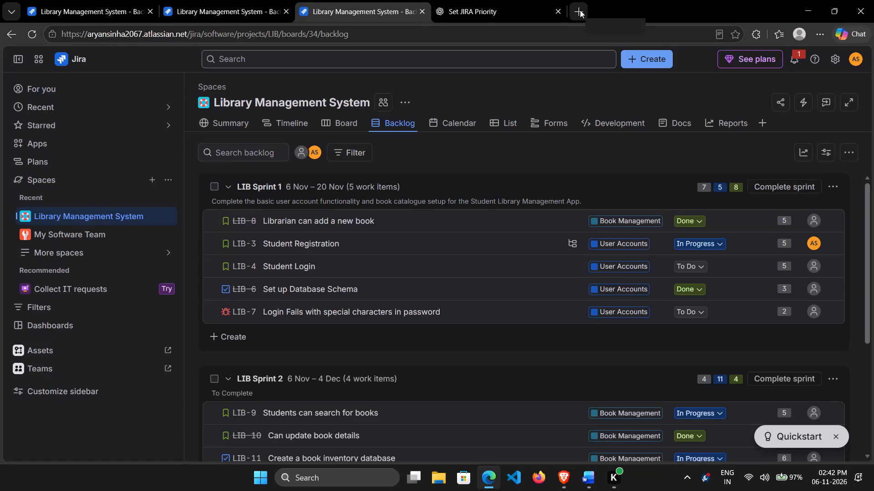
Search the web for "kick" in a new tab and open Neyoo_Gaming's live stream on the KICK site.
{"action": "left_click", "coordinate": [580, 10]}
{"action": "type", "text": "kick"}
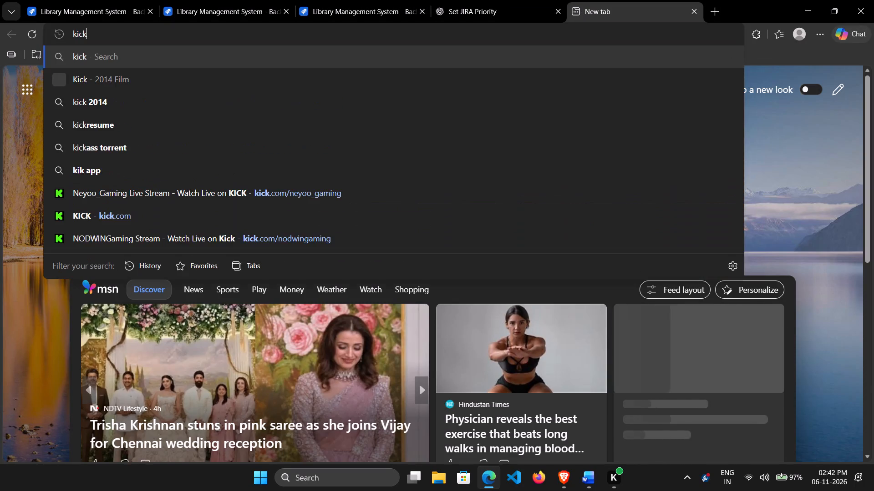
{"action": "key", "text": "Return"}
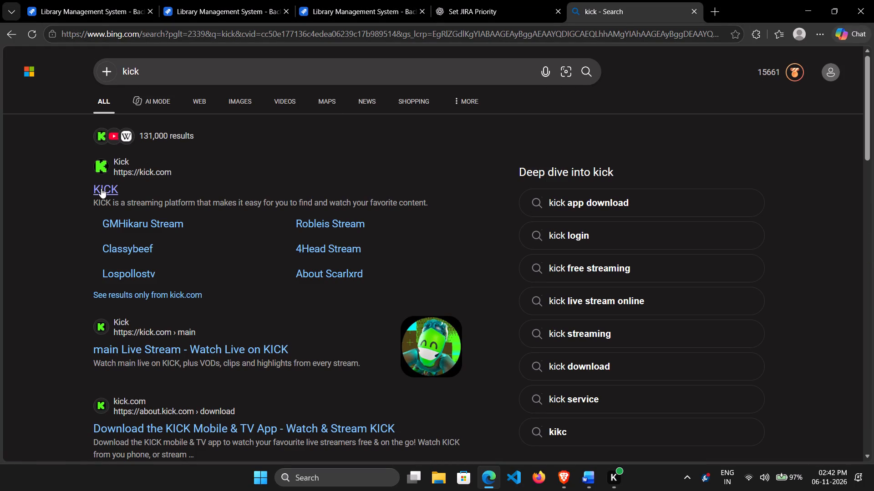
{"action": "left_click", "coordinate": [101, 188]}
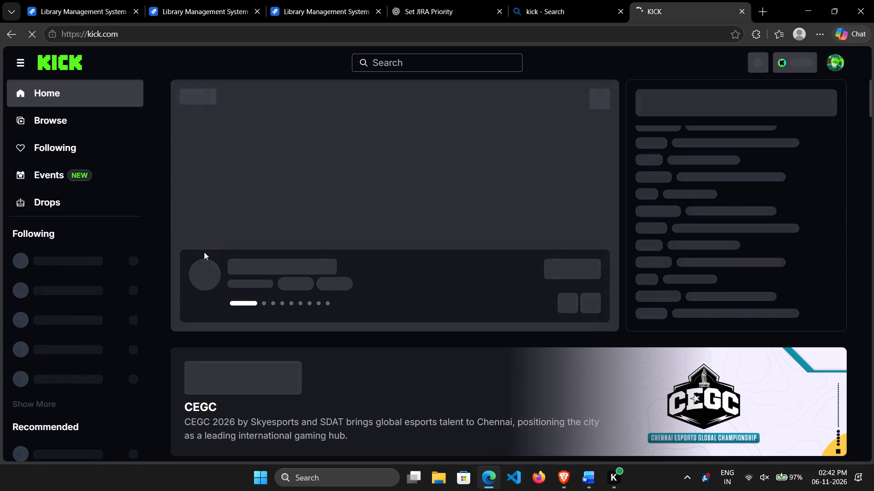
{"action": "scroll", "coordinate": [312, 333], "scroll_direction": "down", "scroll_amount": 3}
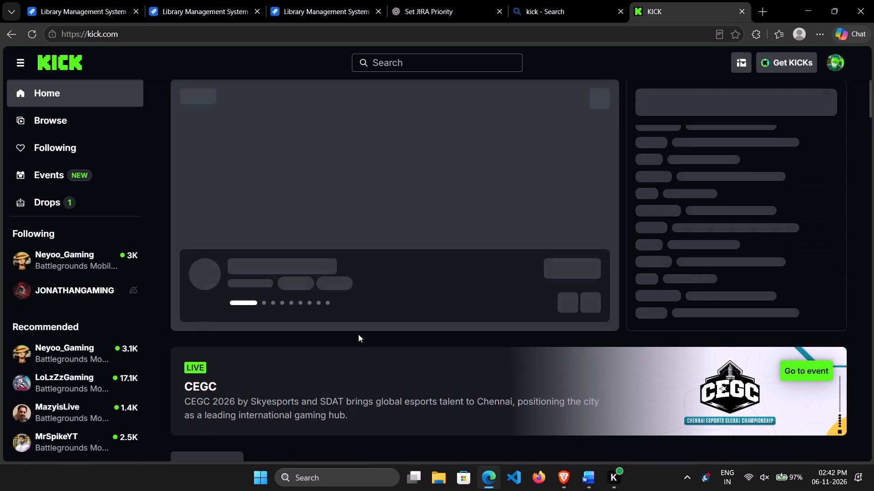
{"action": "left_click", "coordinate": [112, 260]}
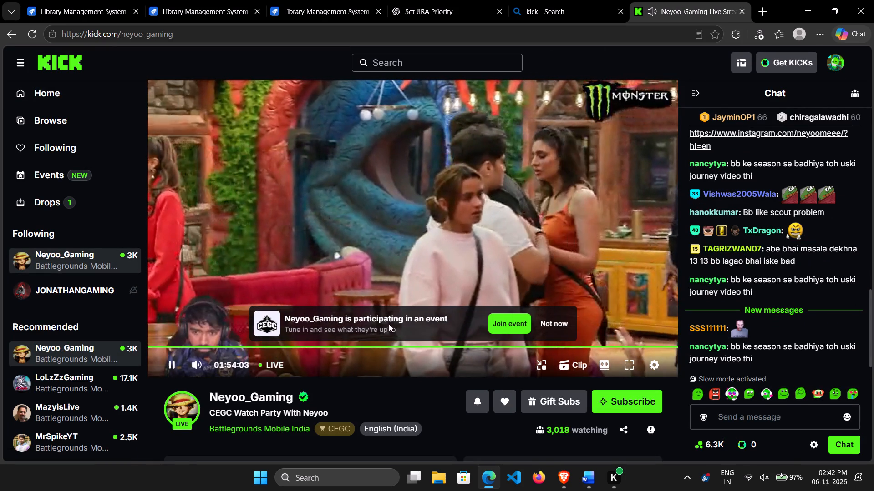
Rewind Neyoo_Gaming's stream to about 00:17:55, hide its chat, and skip forward through the CEGC watch party to about 00:52.
{"action": "left_click", "coordinate": [231, 343]}
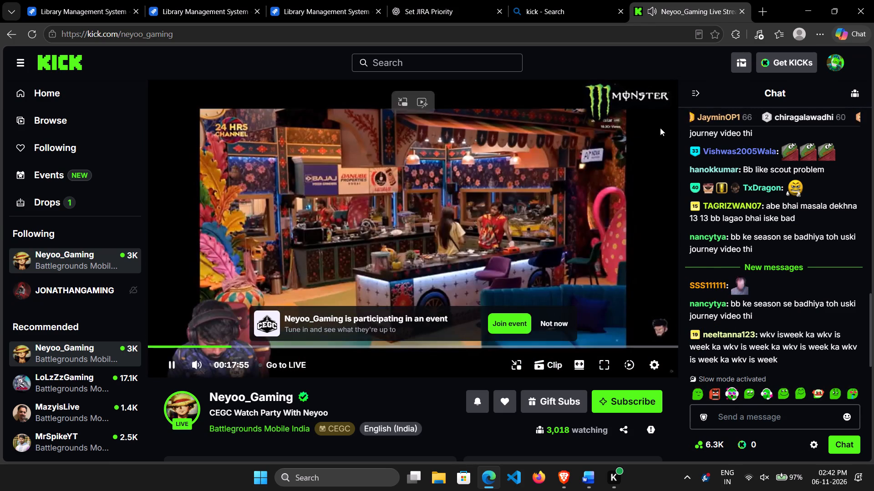
{"action": "left_click", "coordinate": [698, 93]}
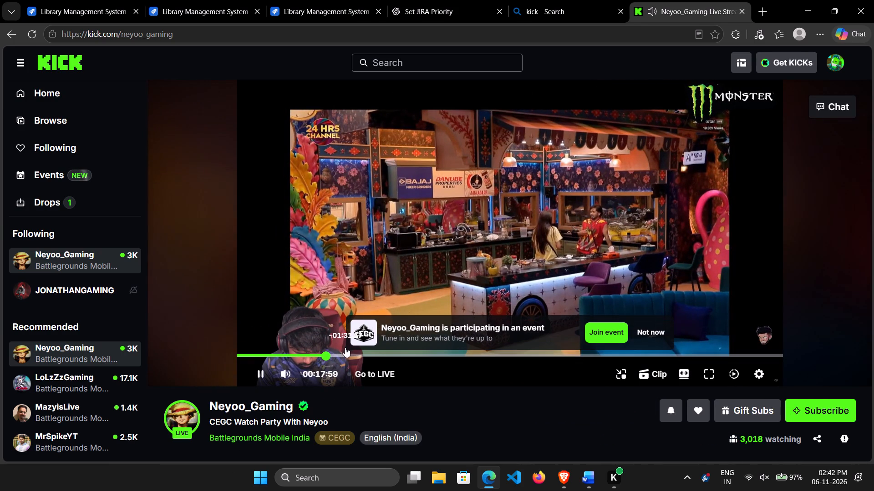
{"action": "left_click", "coordinate": [347, 352]}
{"action": "left_click", "coordinate": [371, 353]}
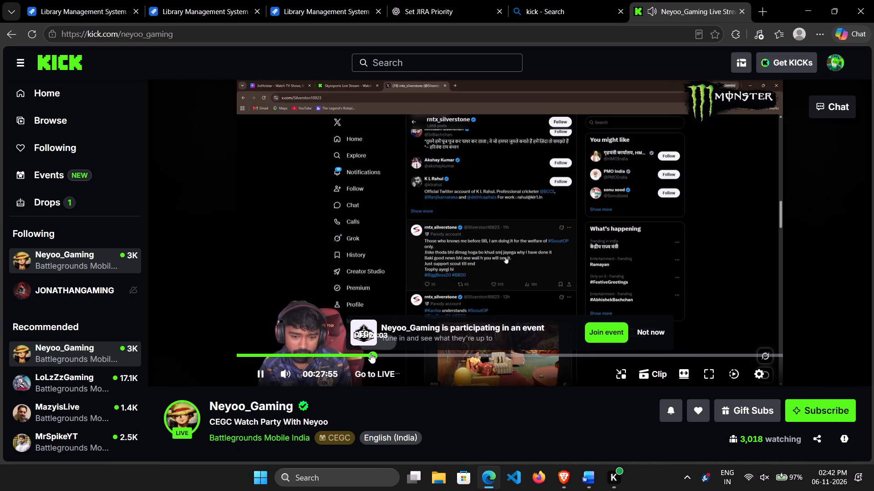
{"action": "left_click", "coordinate": [397, 350]}
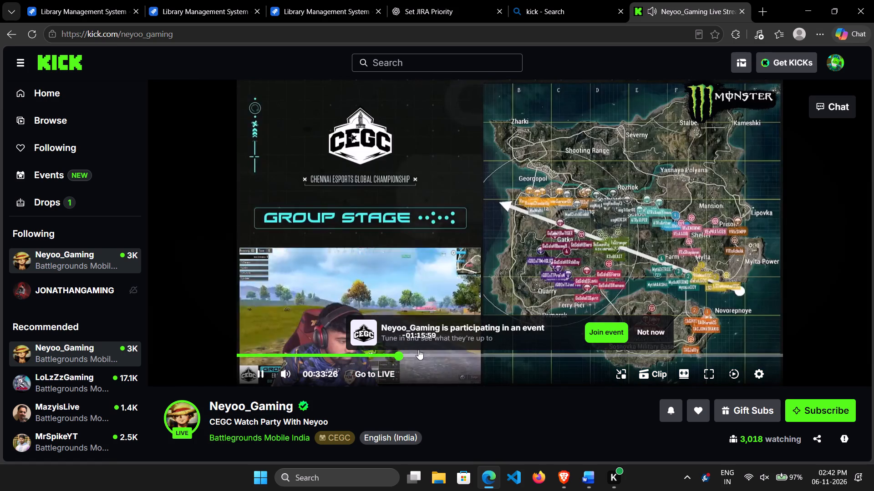
{"action": "left_click", "coordinate": [408, 353]}
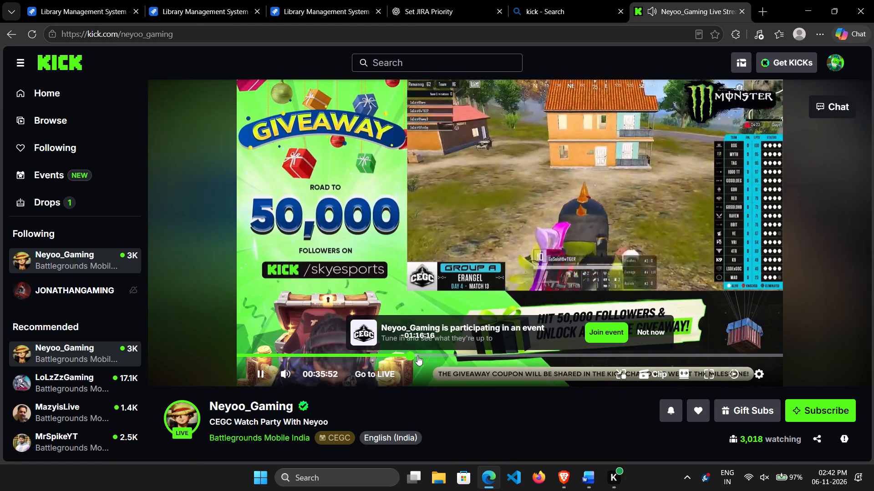
{"action": "left_click", "coordinate": [417, 356]}
{"action": "left_click", "coordinate": [423, 356]}
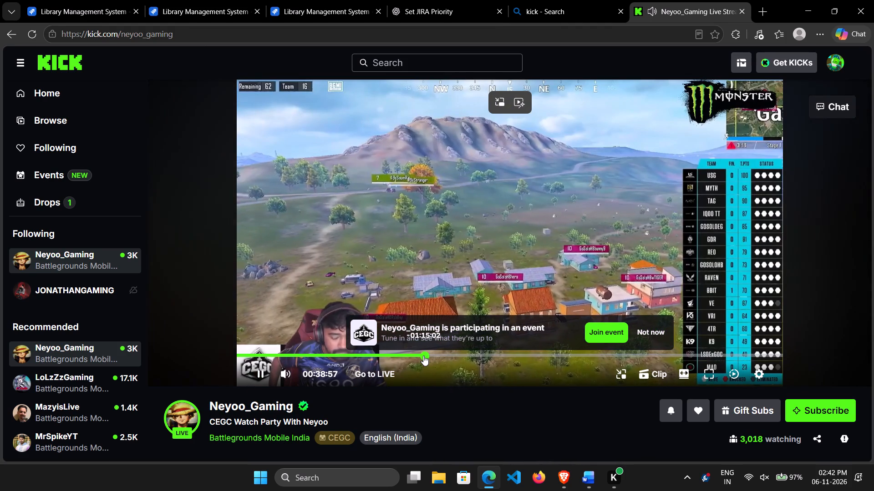
{"action": "left_click", "coordinate": [435, 355]}
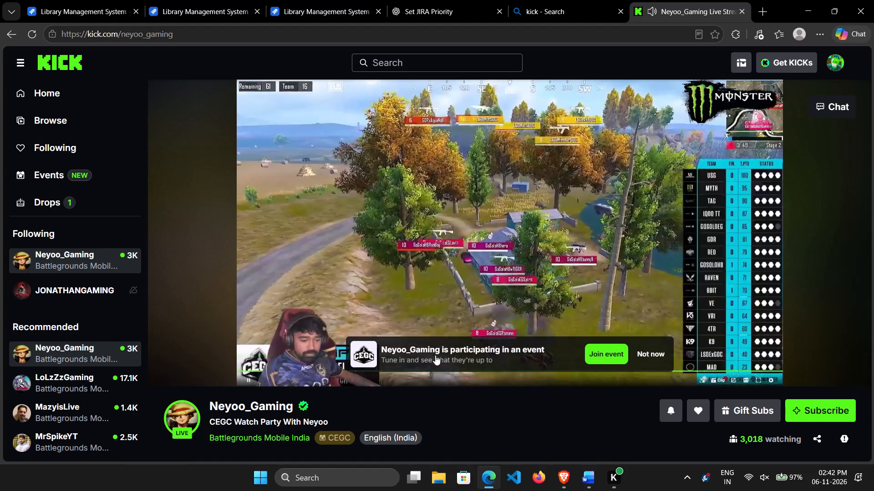
{"action": "left_click", "coordinate": [447, 355]}
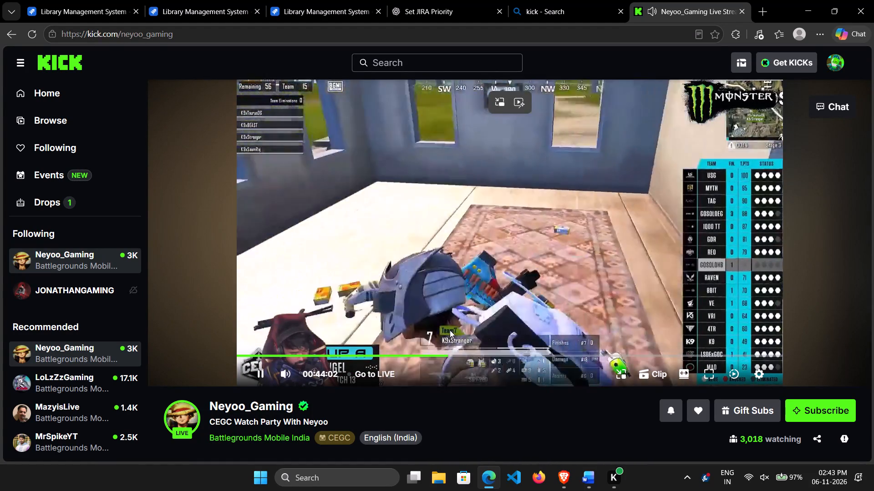
{"action": "left_click", "coordinate": [459, 355]}
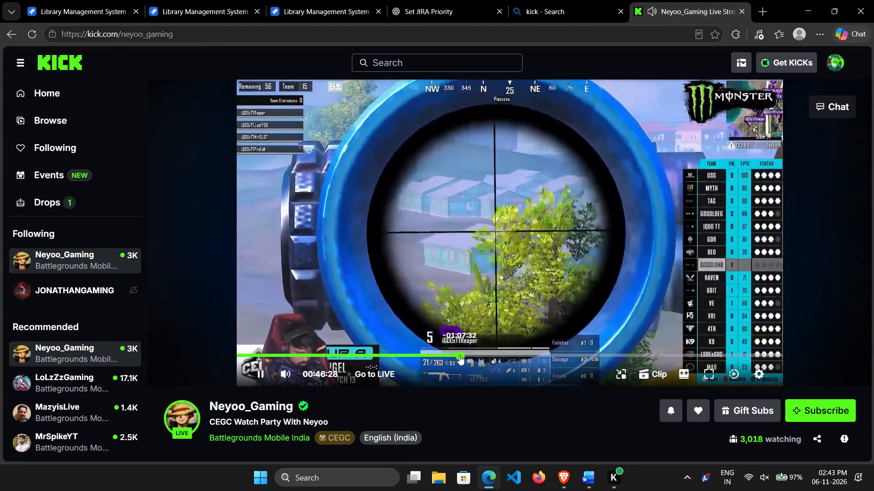
{"action": "left_click", "coordinate": [473, 356]}
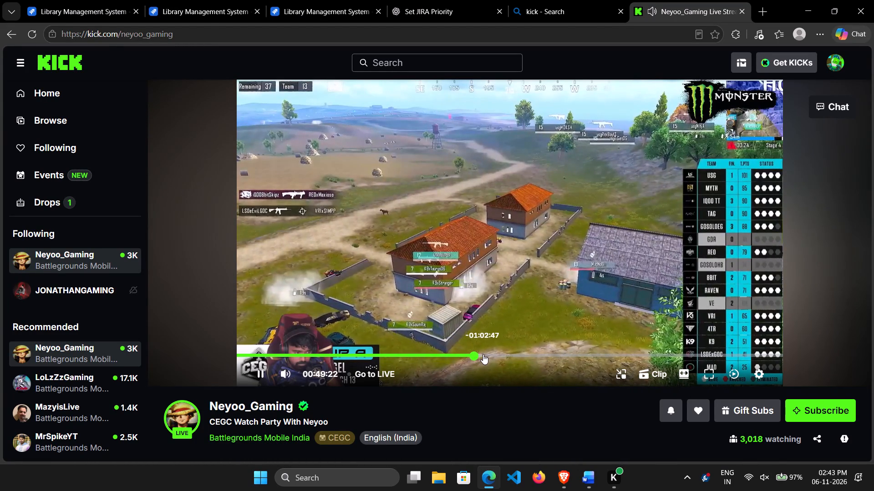
{"action": "left_click", "coordinate": [485, 354]}
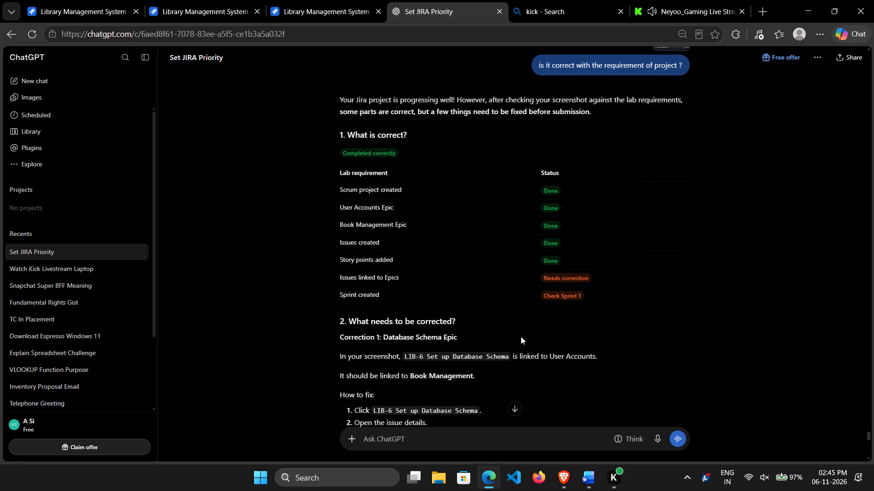
{"action": "scroll", "coordinate": [521, 336], "scroll_direction": "down", "scroll_amount": 1}
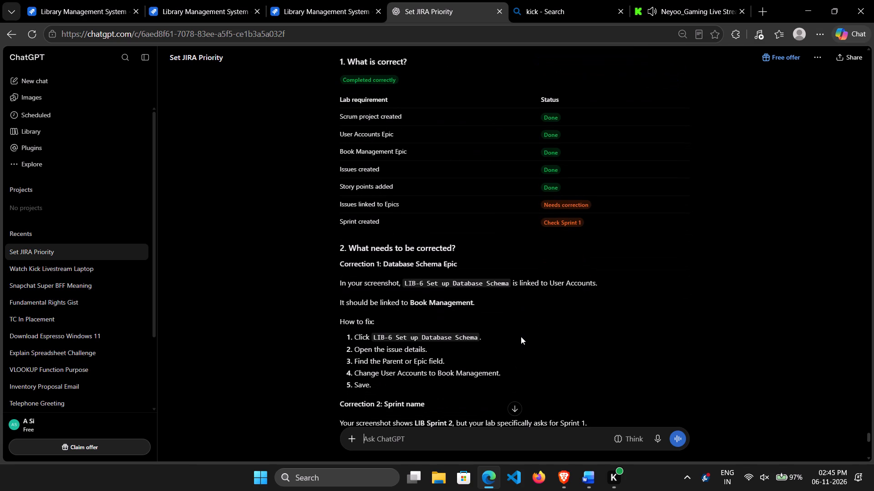
{"action": "scroll", "coordinate": [521, 336], "scroll_direction": "down", "scroll_amount": 6}
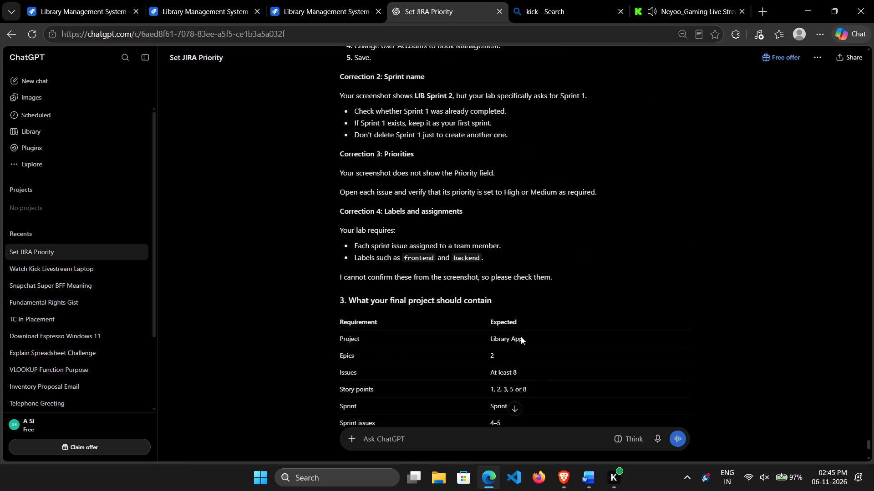
{"action": "scroll", "coordinate": [521, 336], "scroll_direction": "down", "scroll_amount": 6}
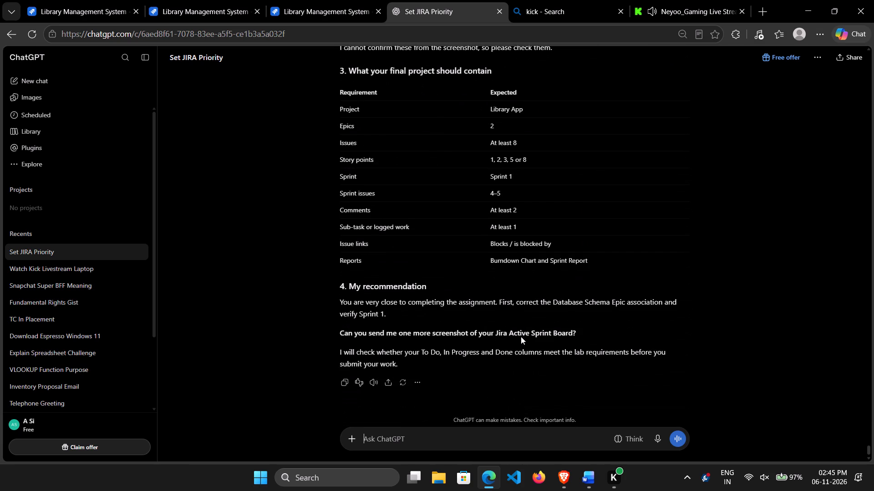
Switch to Neyoo_Gaming's stream on KICK and skip forward in stages through the CEGC watch party to about 01:30.
{"action": "left_click", "coordinate": [705, 0]}
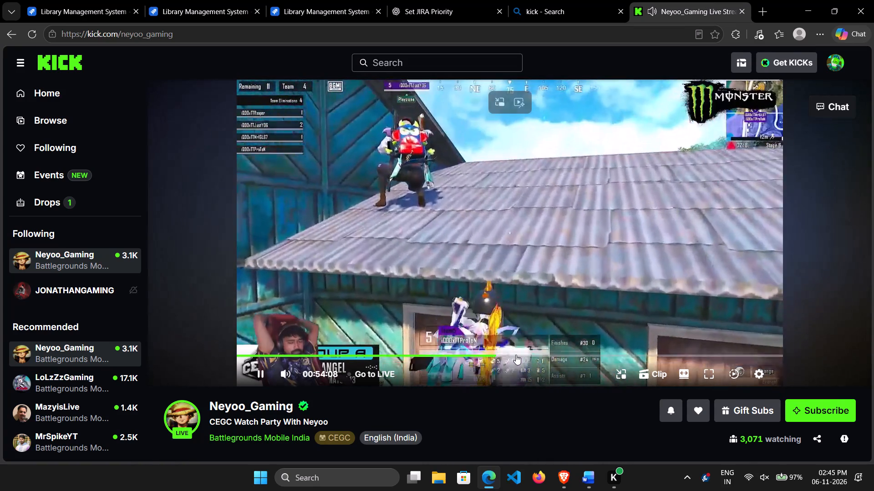
{"action": "left_click", "coordinate": [517, 353]}
{"action": "left_click", "coordinate": [545, 356]}
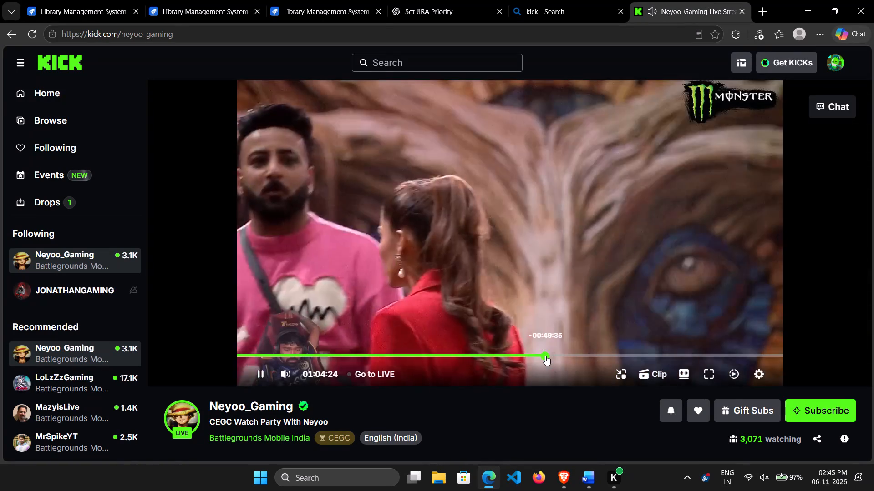
{"action": "left_click", "coordinate": [570, 353]}
{"action": "left_click", "coordinate": [611, 354]}
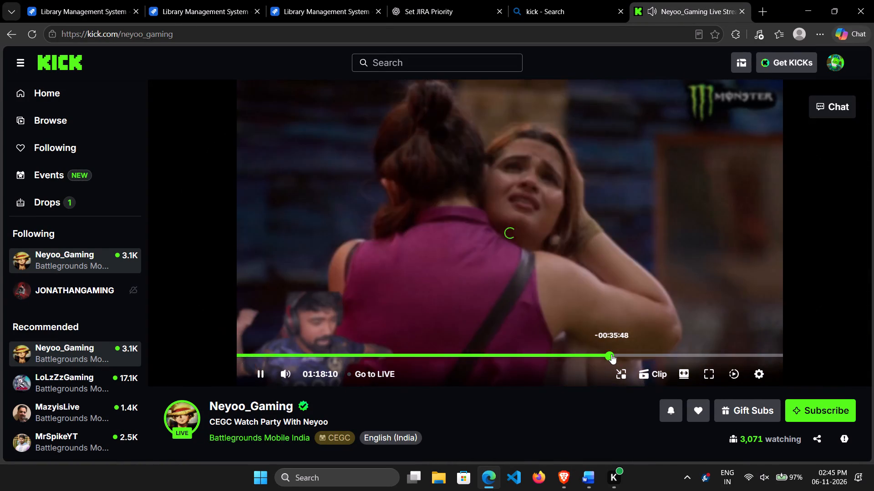
{"action": "left_click", "coordinate": [634, 352]}
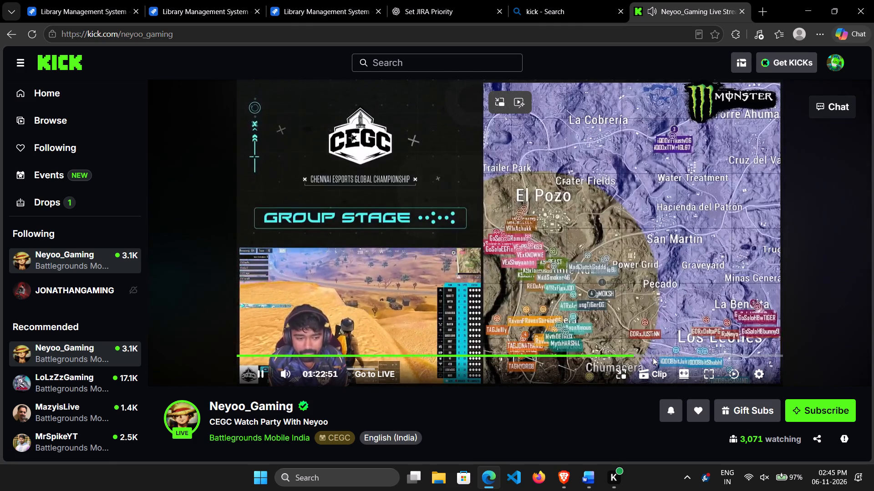
{"action": "left_click", "coordinate": [653, 357]}
{"action": "left_click", "coordinate": [647, 351]}
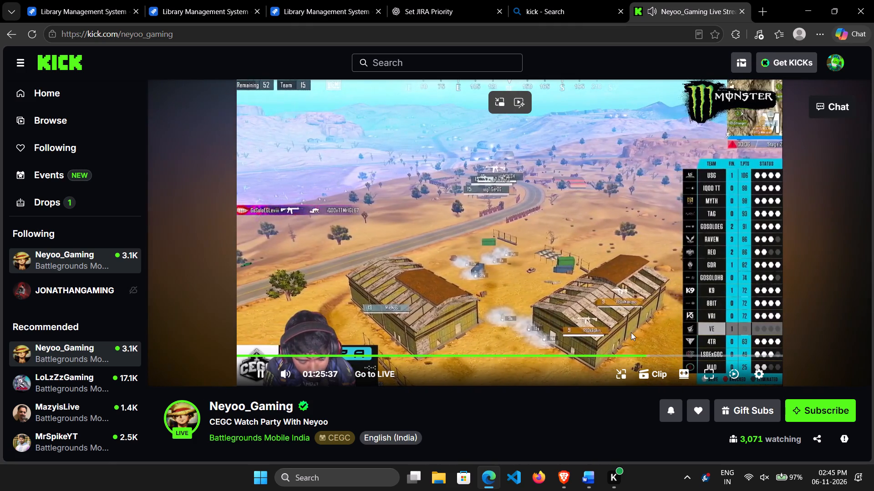
{"action": "left_click", "coordinate": [659, 352]}
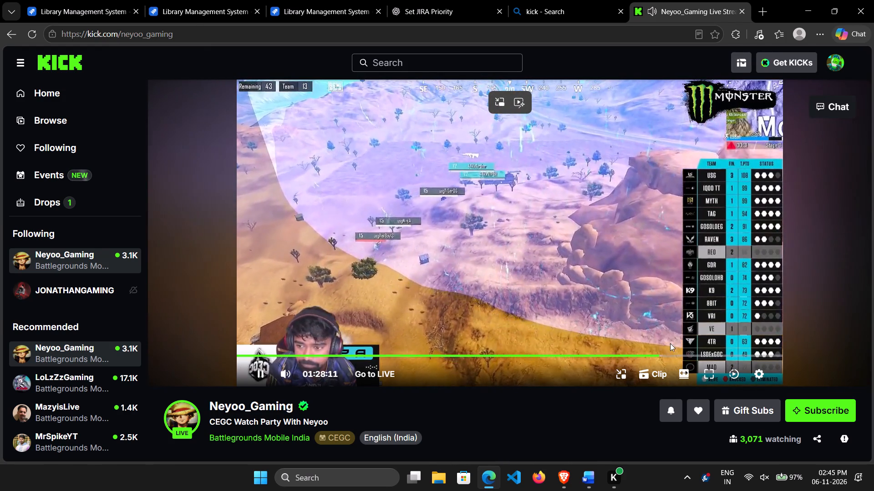
{"action": "left_click", "coordinate": [671, 354]}
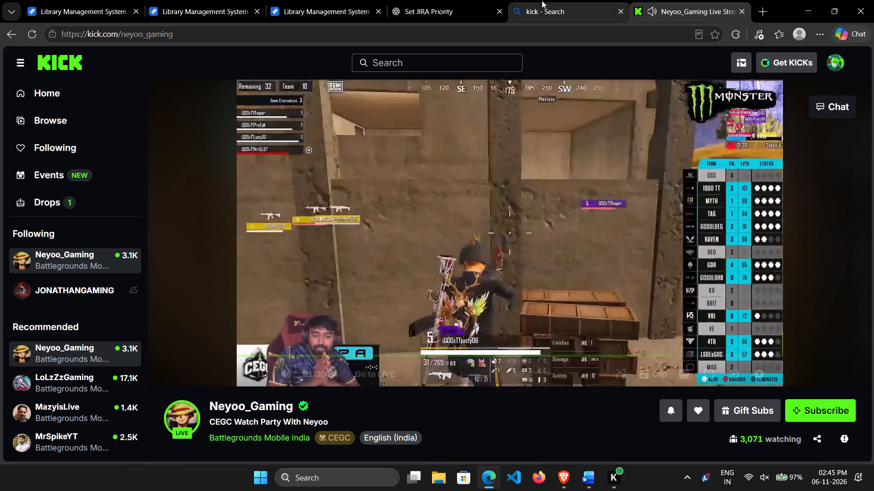
Return to the Library Management System backlog in Jira and check the LIB Sprint 1 and LIB Sprint 2 work items.
{"action": "left_click", "coordinate": [341, 0]}
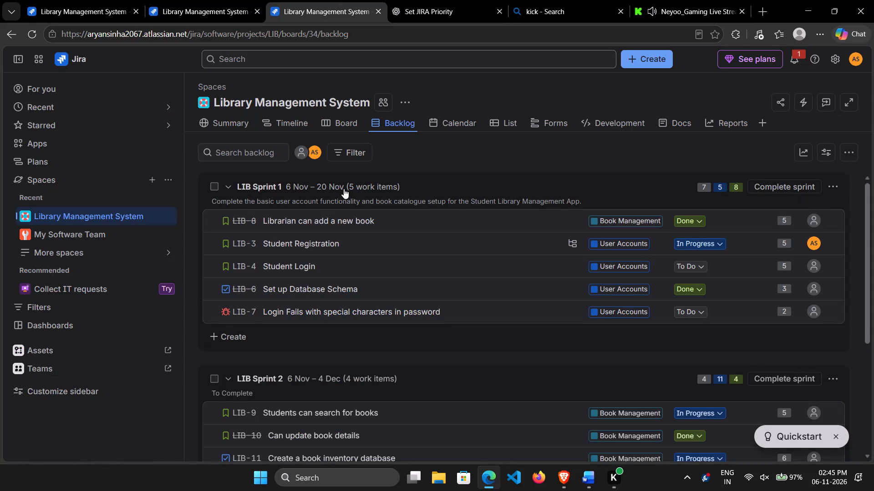
{"action": "scroll", "coordinate": [344, 189], "scroll_direction": "down", "scroll_amount": 1}
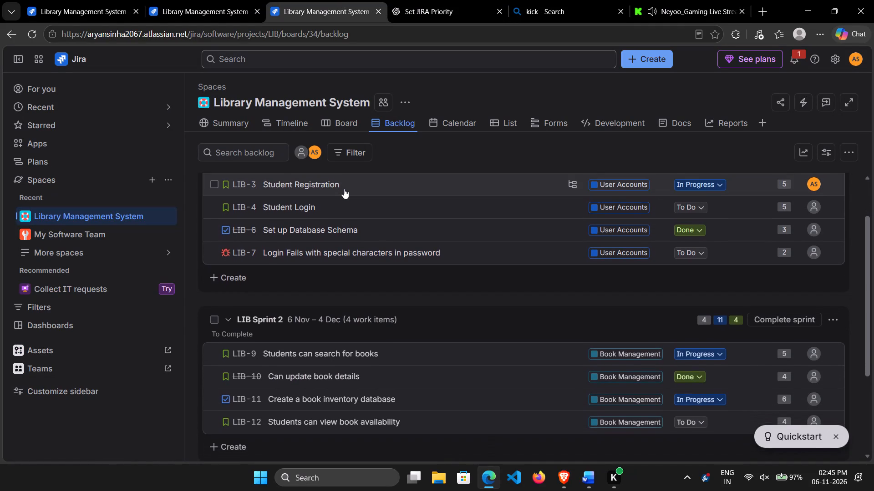
{"action": "scroll", "coordinate": [344, 189], "scroll_direction": "up", "scroll_amount": 2}
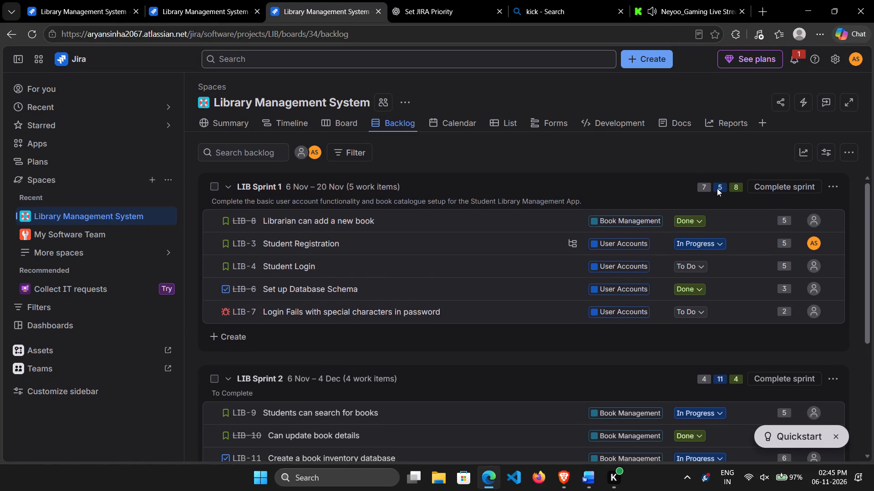
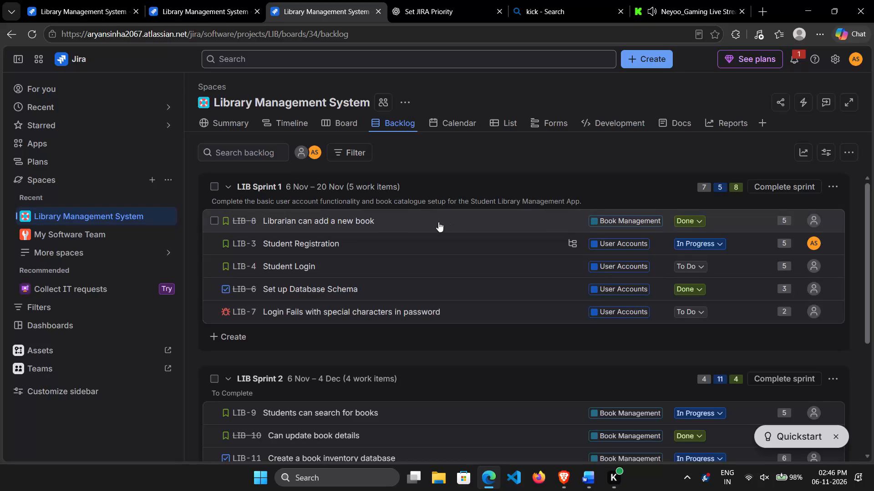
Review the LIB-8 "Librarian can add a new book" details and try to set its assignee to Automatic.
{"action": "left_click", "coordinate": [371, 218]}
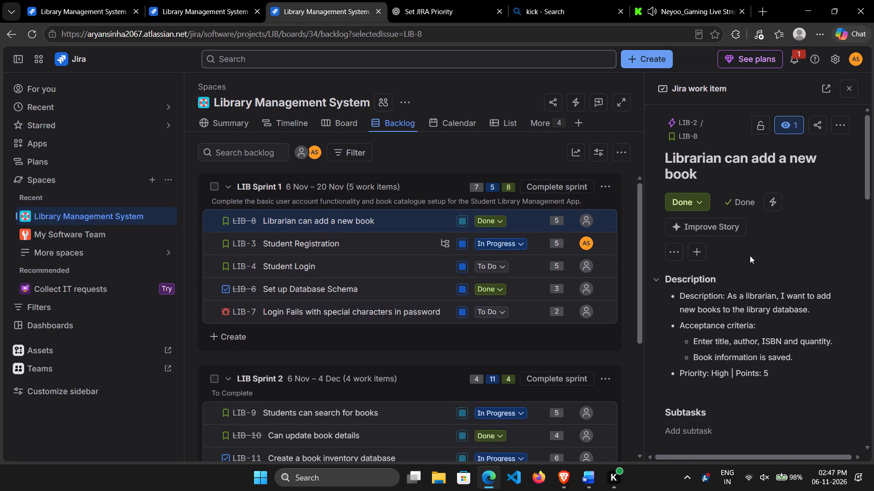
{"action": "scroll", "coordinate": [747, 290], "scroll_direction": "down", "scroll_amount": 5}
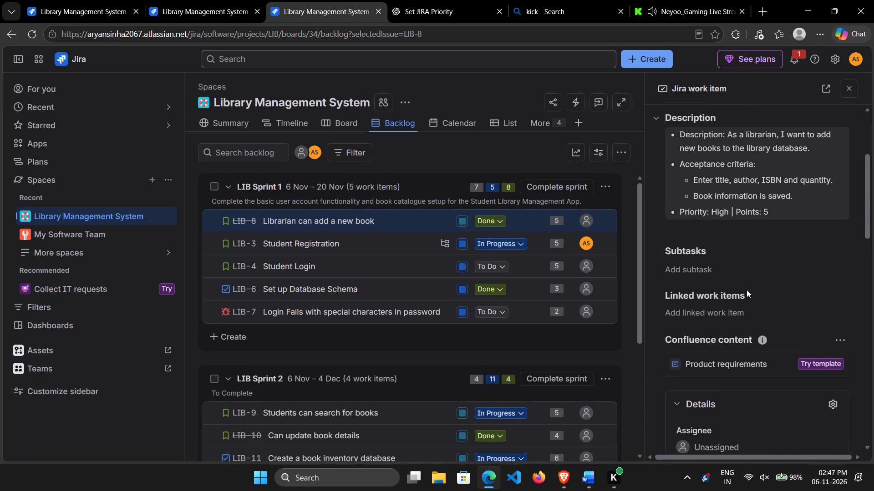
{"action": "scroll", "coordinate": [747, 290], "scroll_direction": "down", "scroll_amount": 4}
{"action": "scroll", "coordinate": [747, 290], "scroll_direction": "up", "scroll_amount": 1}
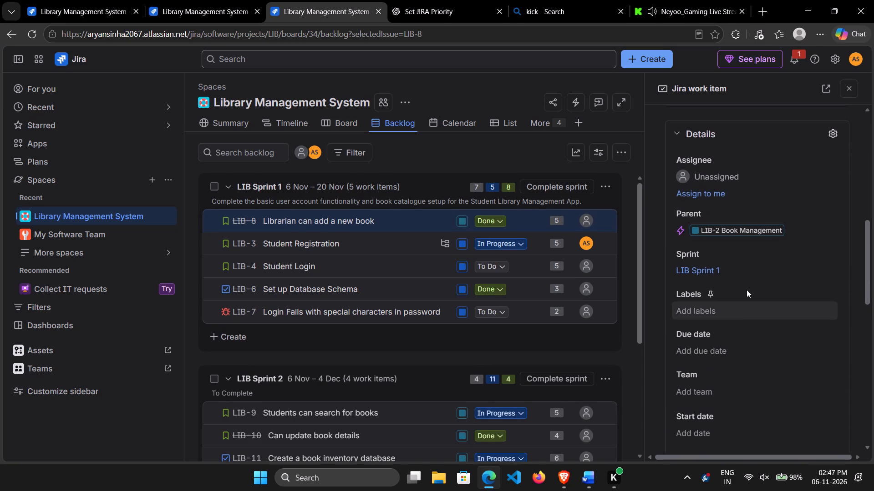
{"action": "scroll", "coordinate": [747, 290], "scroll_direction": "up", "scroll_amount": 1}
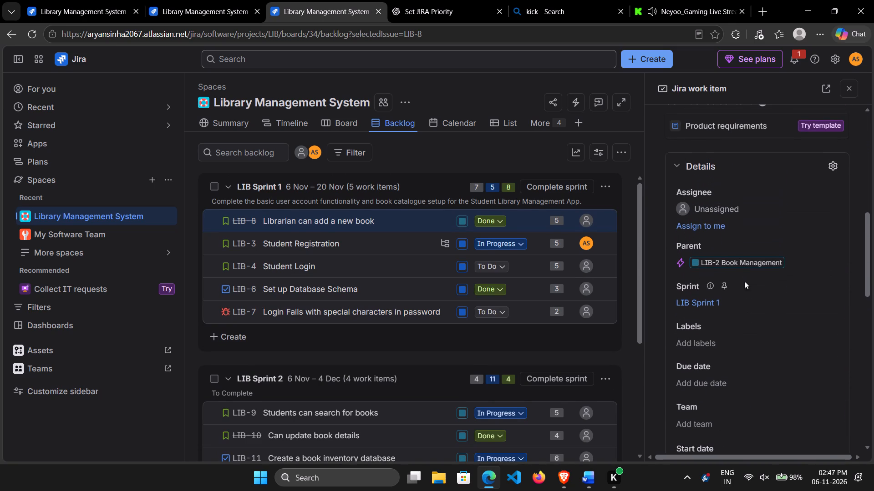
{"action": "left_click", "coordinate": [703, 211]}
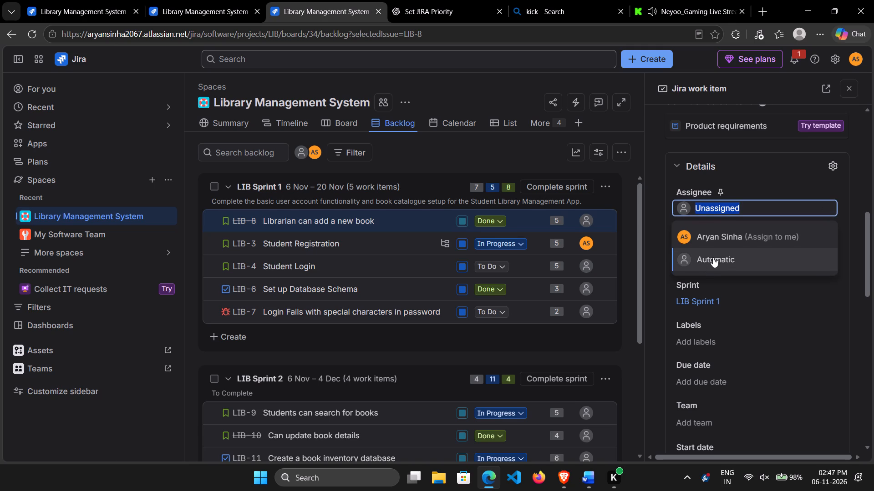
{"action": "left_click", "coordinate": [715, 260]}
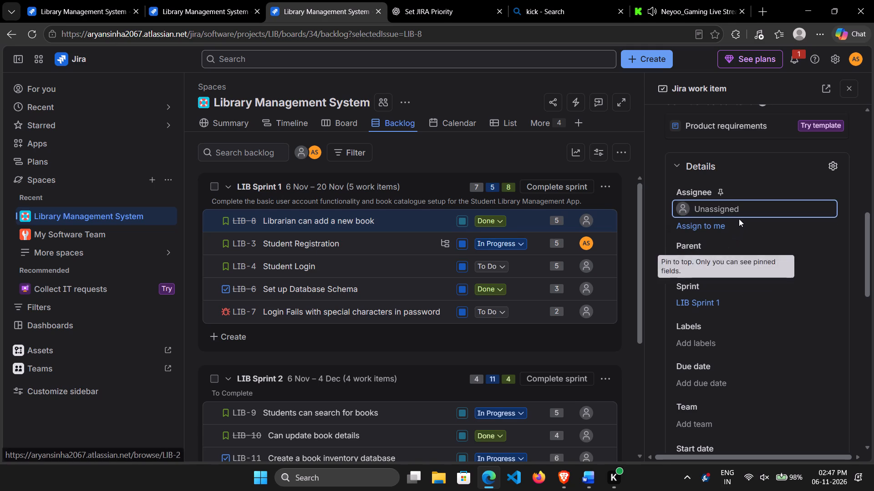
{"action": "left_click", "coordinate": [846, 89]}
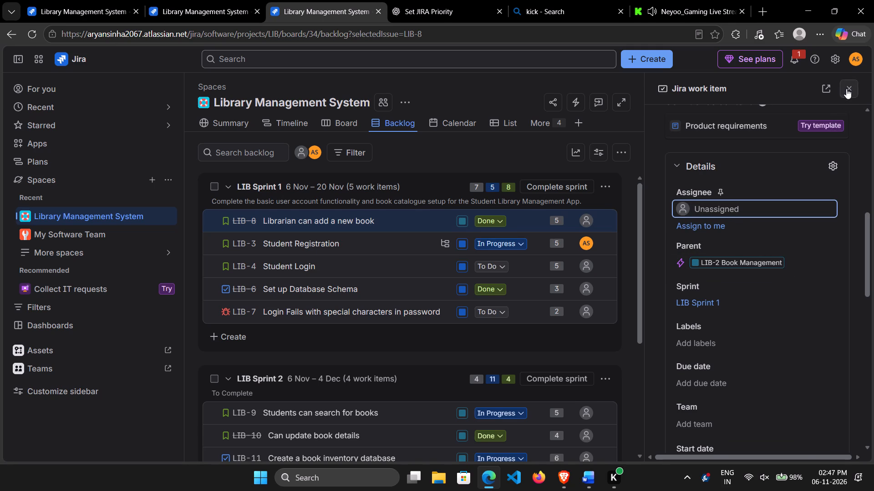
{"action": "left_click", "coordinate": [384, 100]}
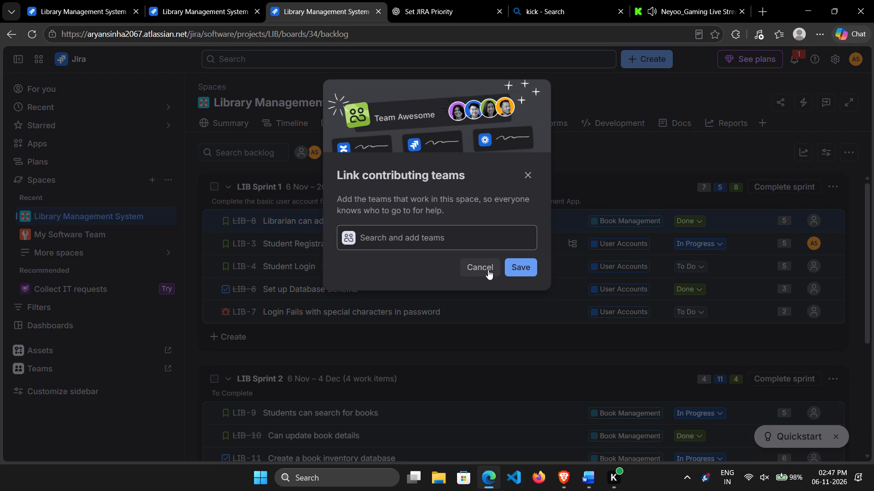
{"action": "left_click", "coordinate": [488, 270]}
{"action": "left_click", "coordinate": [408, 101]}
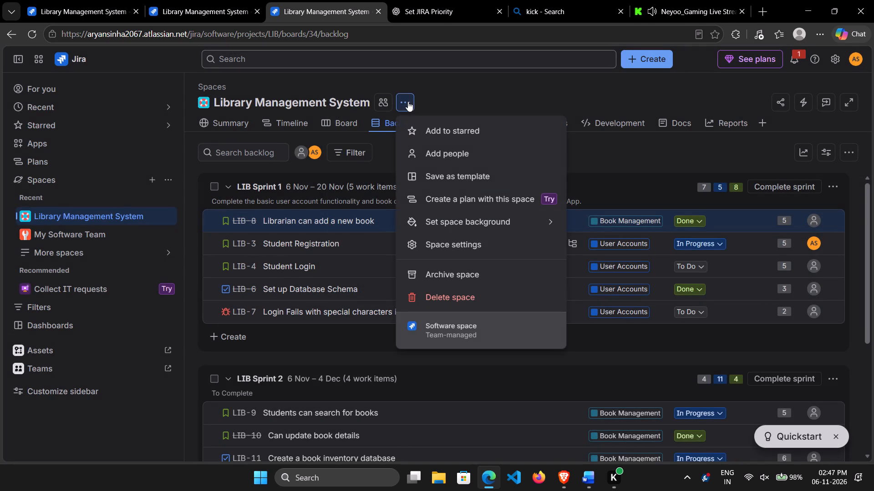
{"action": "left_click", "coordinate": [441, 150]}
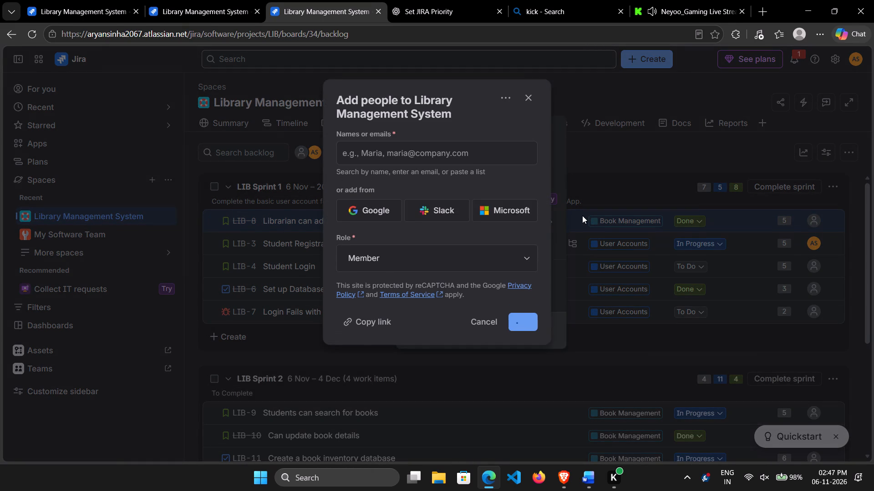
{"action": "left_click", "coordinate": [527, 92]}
Switch to the Neyoo_Gaming stream on Kick, skip forward through the recorded playback, and catch up to the live broadcast.
{"action": "left_click", "coordinate": [734, 0]}
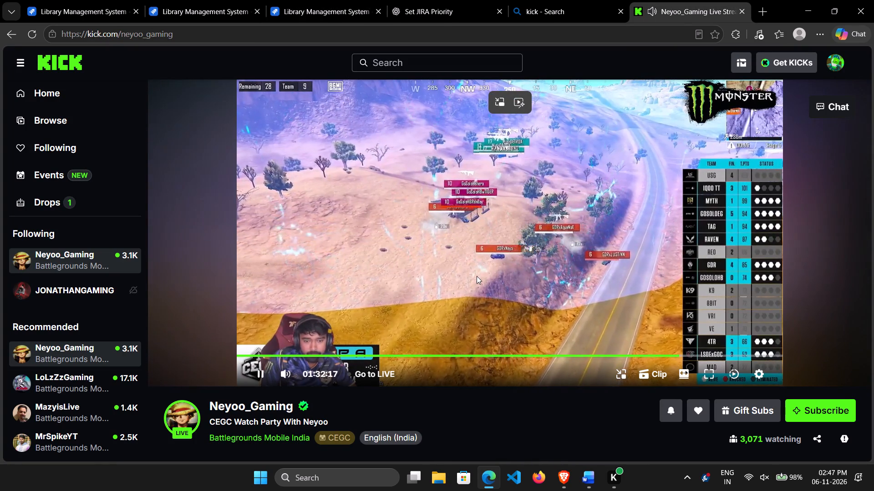
{"action": "key", "text": "Right"}
{"action": "key", "text": "Right"}
{"action": "key", "text": "Right"}
{"action": "key", "text": "Right"}
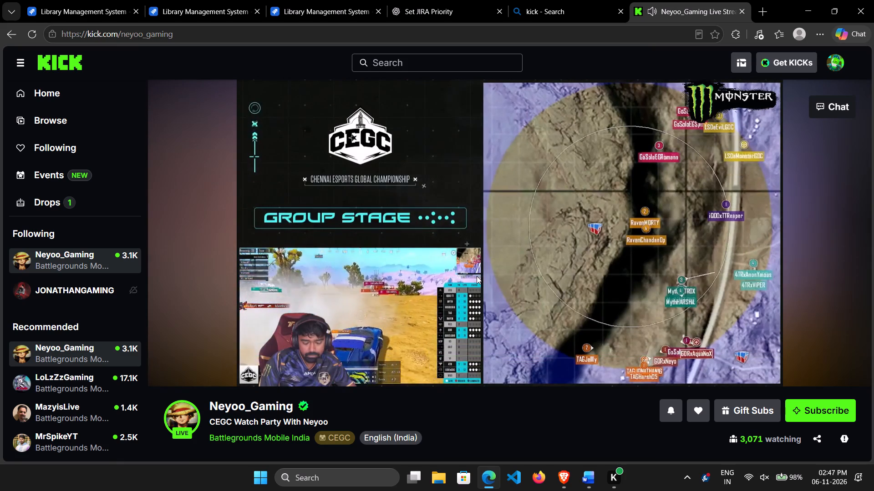
{"action": "key", "text": "Right"}
{"action": "key", "text": "Right"}
{"action": "key", "text": "Right"}
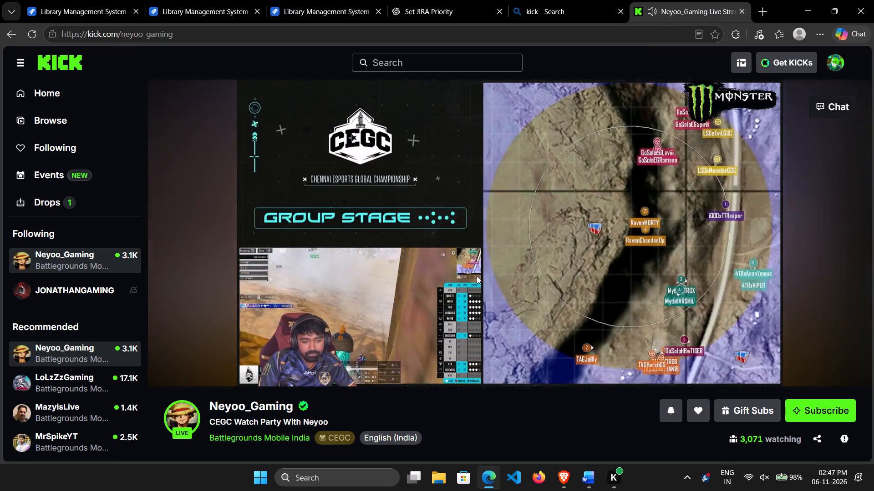
{"action": "key", "text": "Right"}
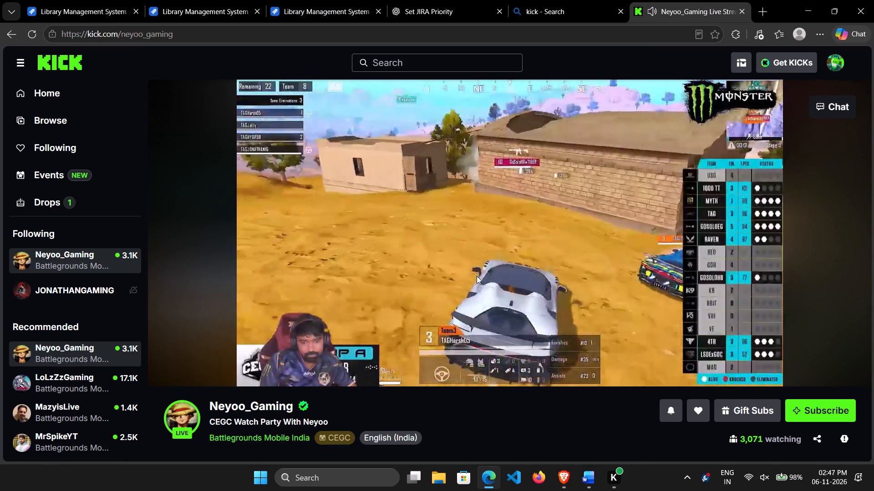
{"action": "key", "text": "Right"}
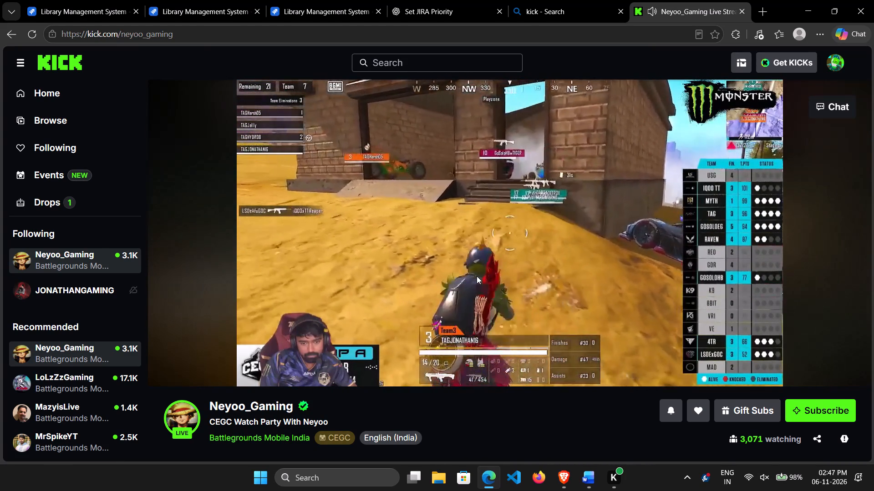
{"action": "key", "text": "Right"}
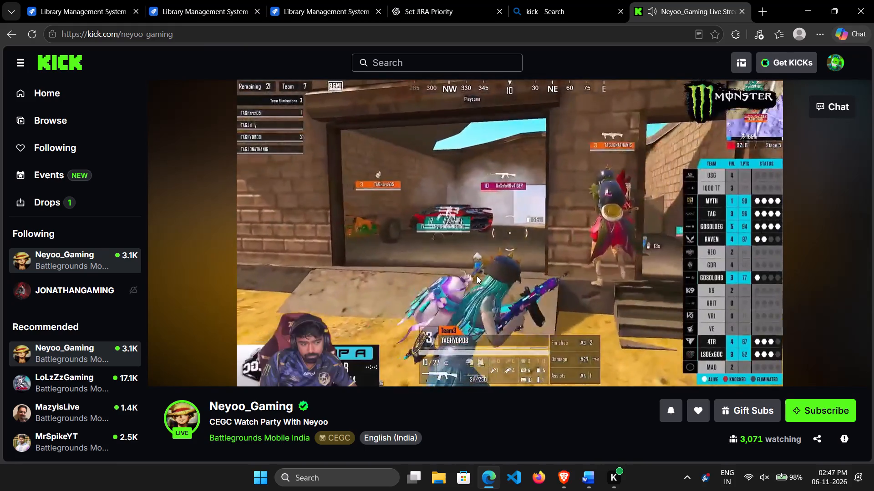
{"action": "key", "text": "Right"}
{"action": "key", "text": "Right"}
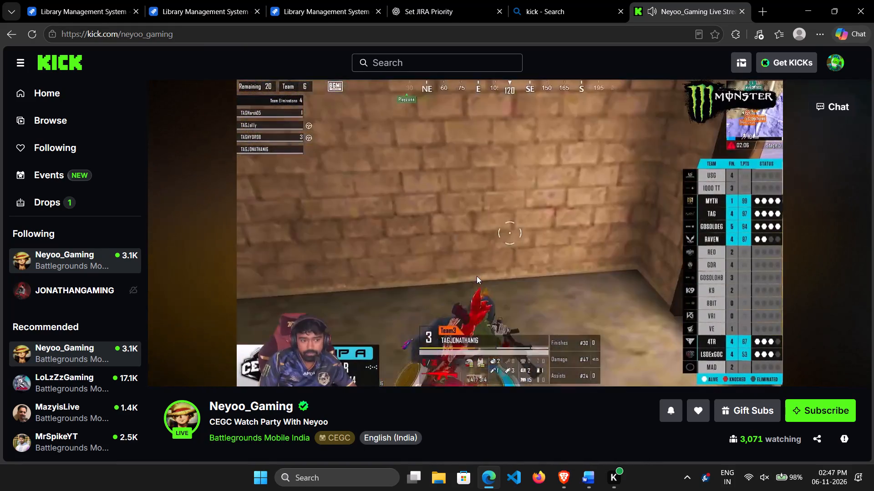
{"action": "key", "text": "Right"}
{"action": "key", "text": "Right"}
{"action": "key", "text": "Right"}
{"action": "key", "text": "Right"}
{"action": "key", "text": "Right"}
{"action": "key", "text": "Right"}
{"action": "key", "text": "Right"}
{"action": "key", "text": "Right"}
{"action": "key", "text": "Right"}
{"action": "key", "text": "Right"}
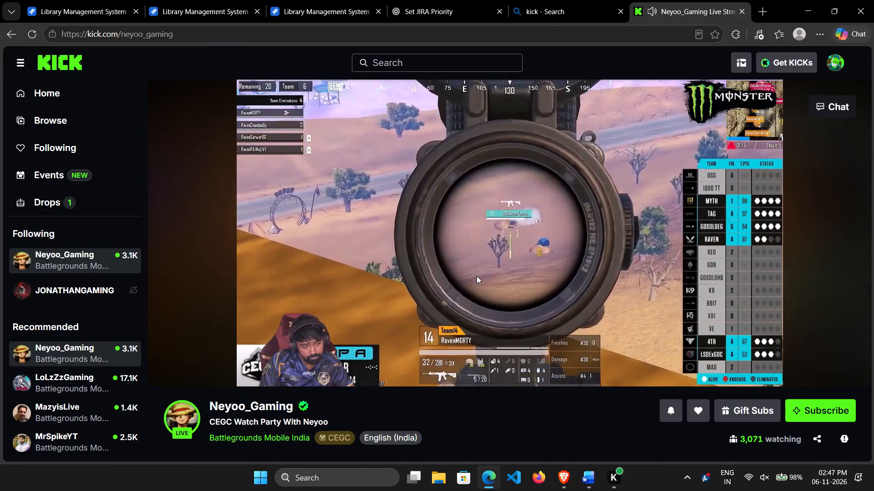
{"action": "key", "text": "Right"}
{"action": "key", "text": "Right"}
{"action": "key", "text": "Right"}
{"action": "key", "text": "Right"}
{"action": "key", "text": "Right"}
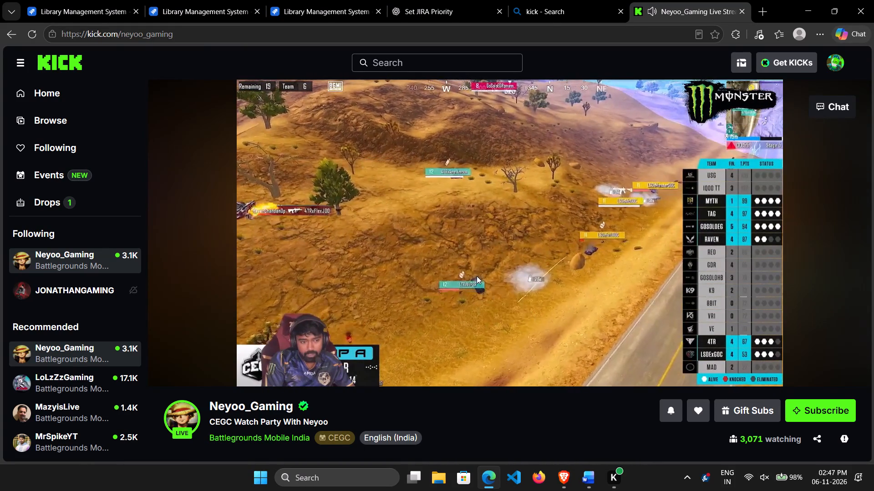
{"action": "key", "text": "Right"}
{"action": "key", "text": "Right"}
{"action": "key", "text": "Right"}
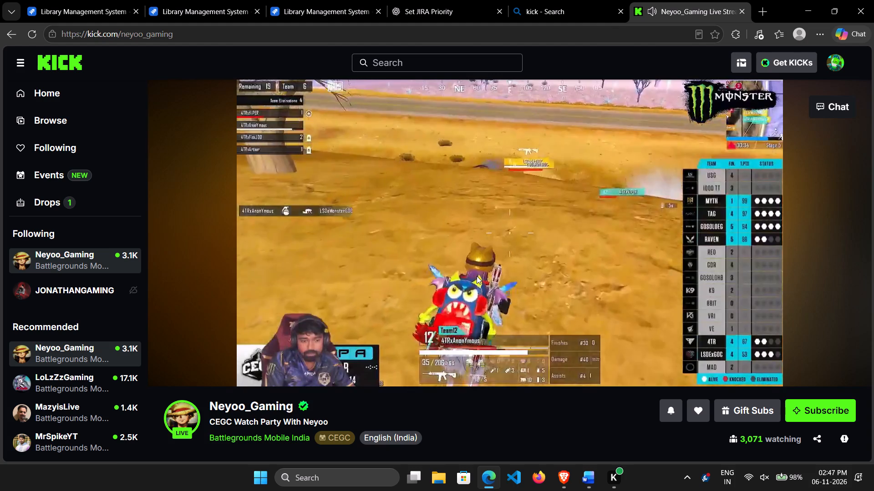
{"action": "key", "text": "Right"}
{"action": "key", "text": "Right"}
{"action": "key", "text": "Right"}
{"action": "key", "text": "Right"}
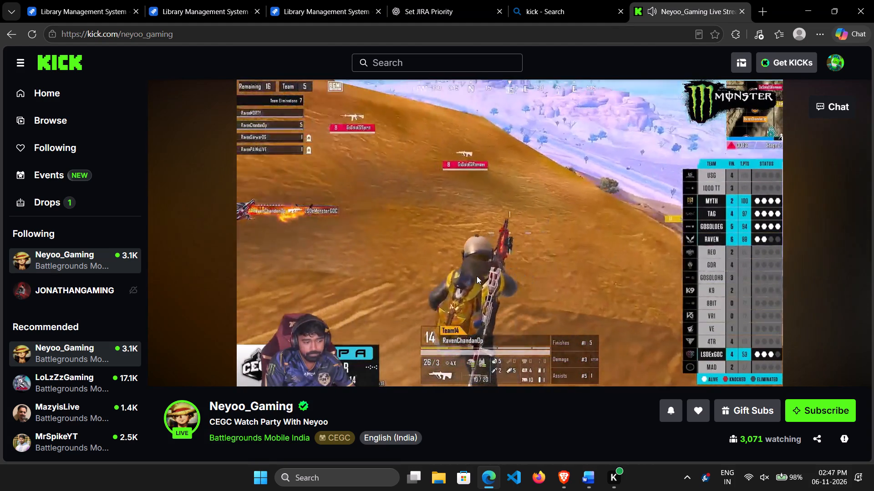
{"action": "key", "text": "Right"}
{"action": "key", "text": "Right"}
{"action": "key", "text": "Right"}
{"action": "key", "text": "Right"}
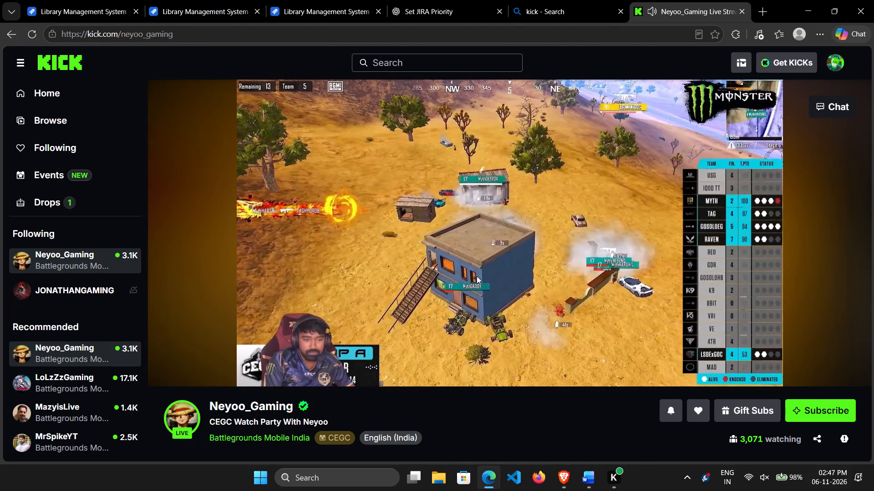
{"action": "key", "text": "Right"}
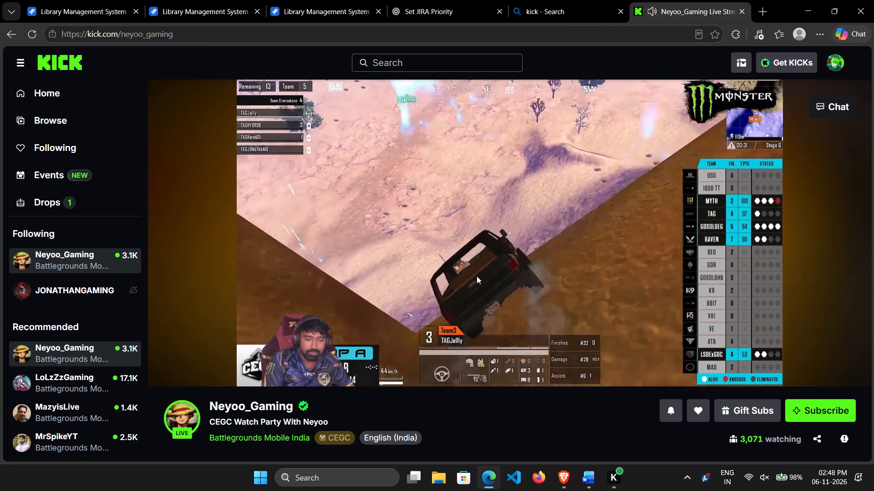
{"action": "key", "text": "Right"}
{"action": "key", "text": "Right"}
{"action": "key", "text": "Right"}
{"action": "key", "text": "Right"}
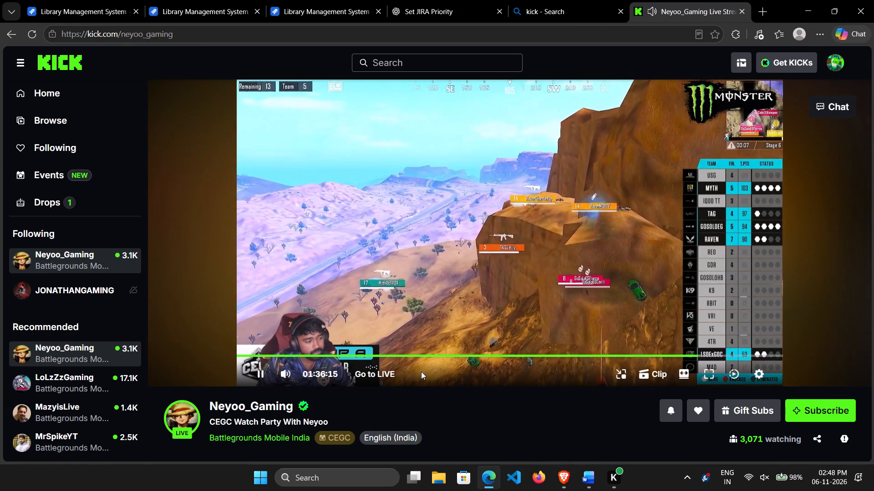
{"action": "left_click", "coordinate": [387, 373]}
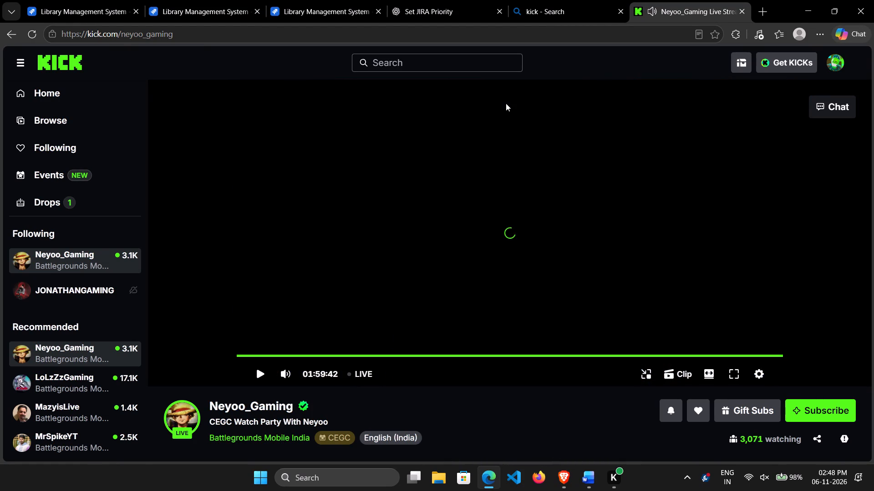
Return to the Library Management System backlog in Jira and dismiss the open space options.
{"action": "left_click", "coordinate": [331, 0]}
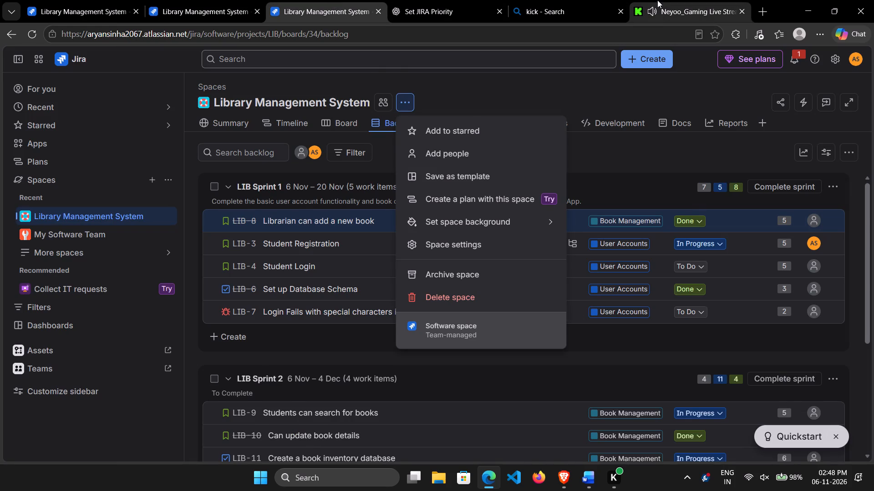
{"action": "left_click", "coordinate": [657, 0]}
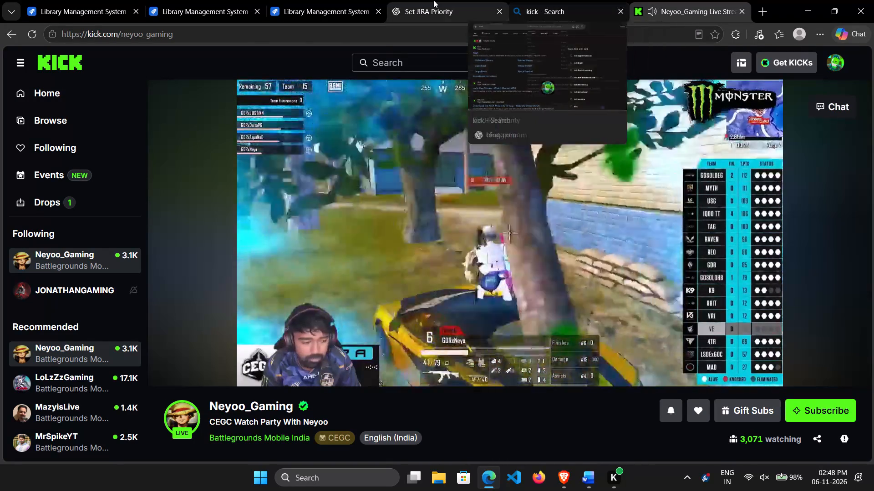
{"action": "left_click", "coordinate": [297, 0]}
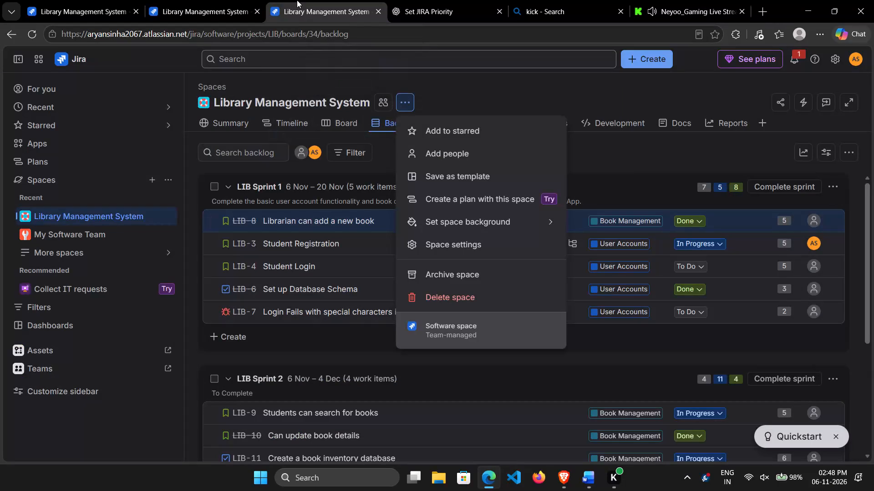
{"action": "left_click", "coordinate": [378, 341]}
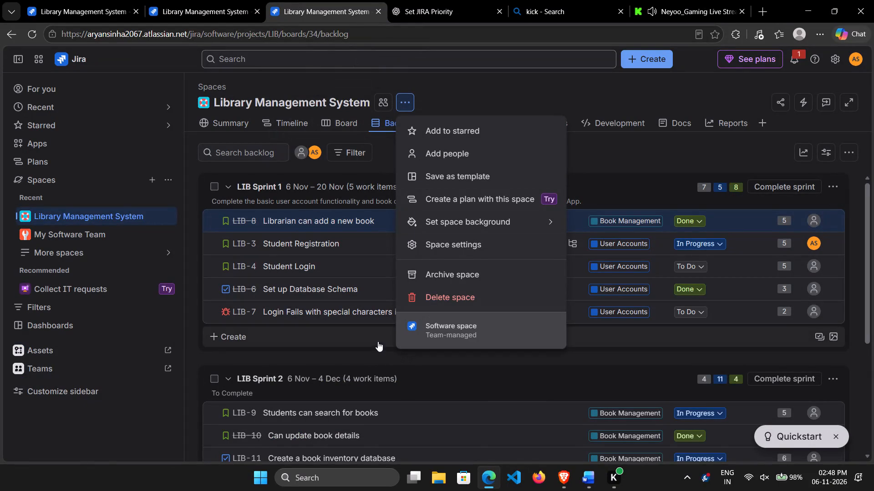
{"action": "left_click", "coordinate": [439, 363]}
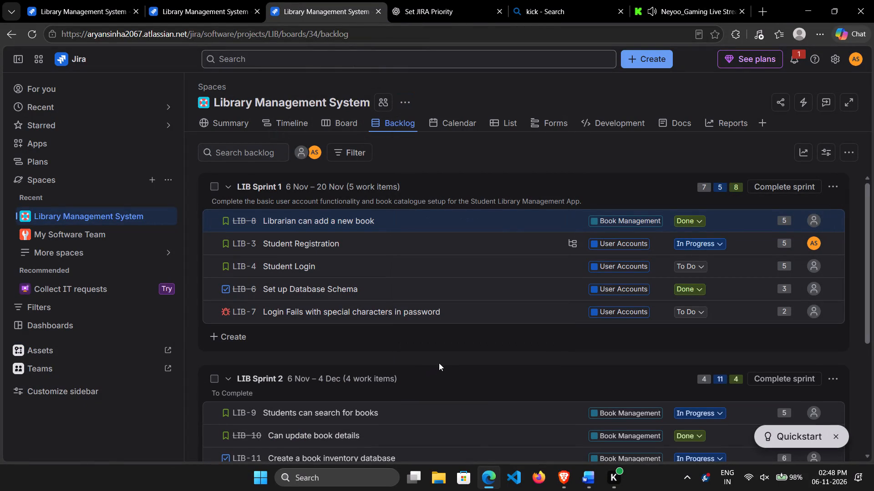